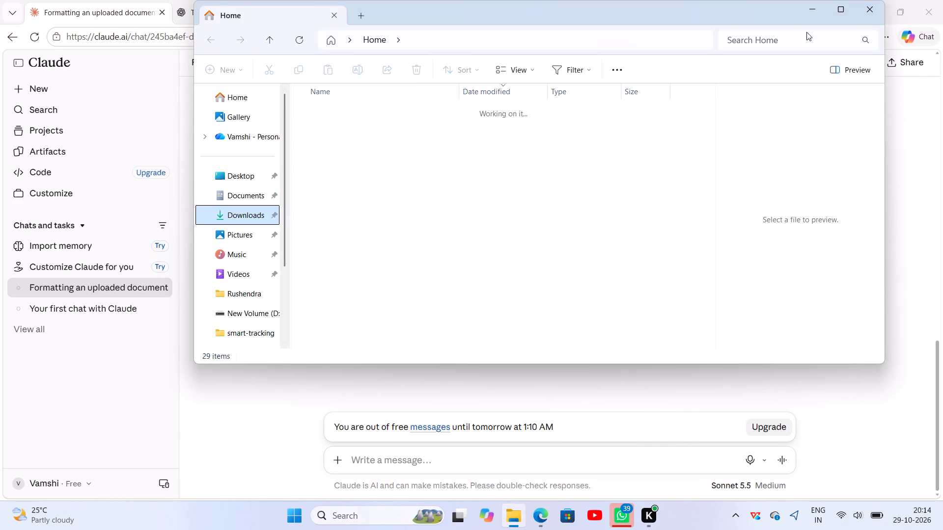
pyautogui.click(851, 12)
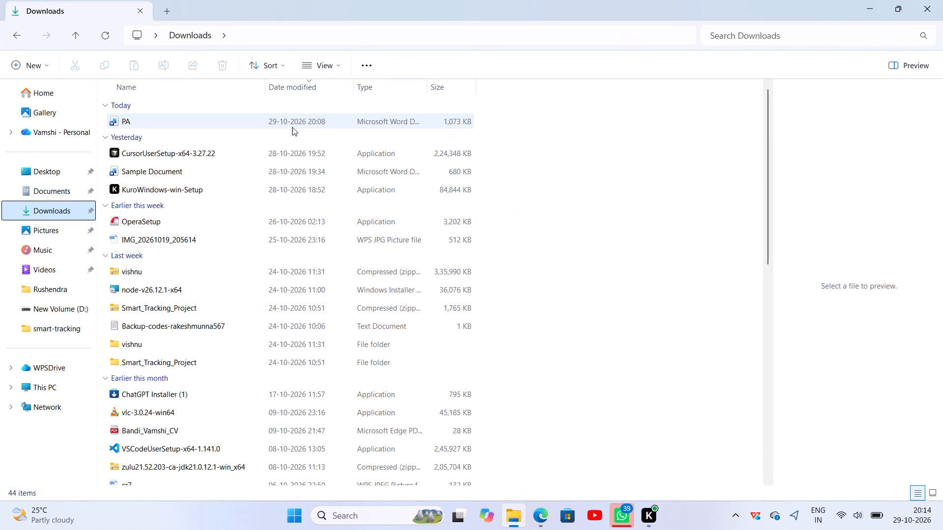
pyautogui.doubleClick(290, 127)
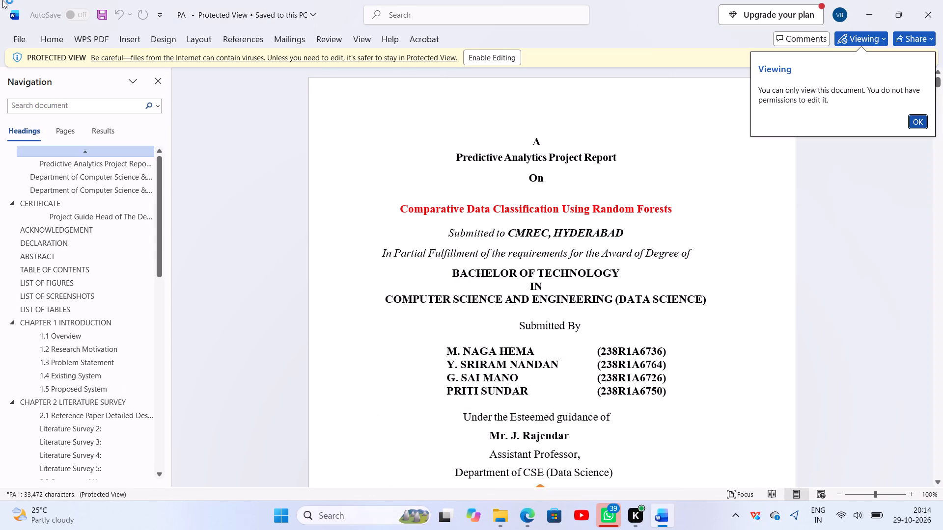
pyautogui.click(914, 123)
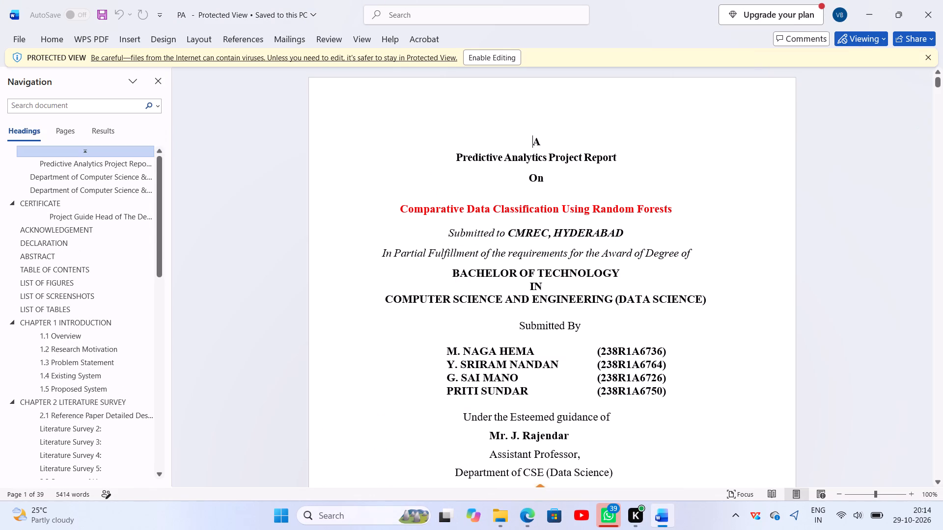
pyautogui.click(607, 194)
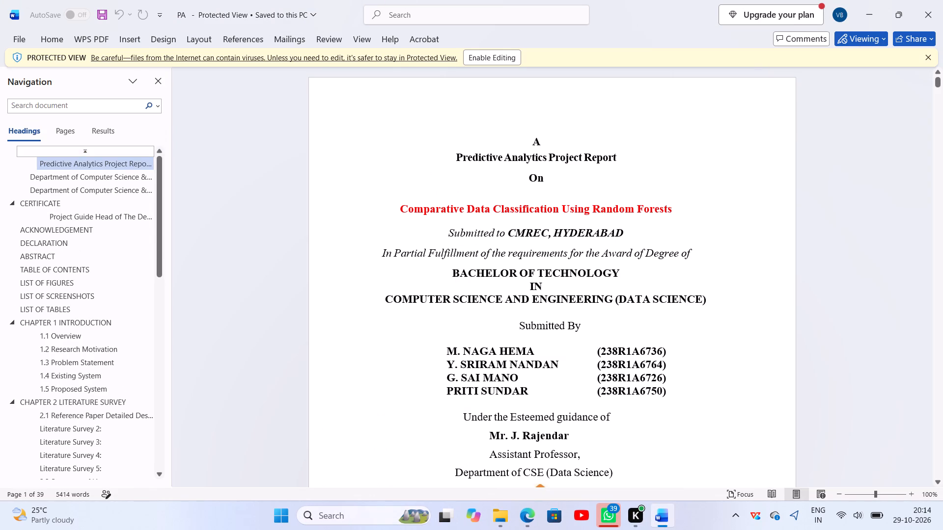
pyautogui.click(580, 193)
pyautogui.click(488, 61)
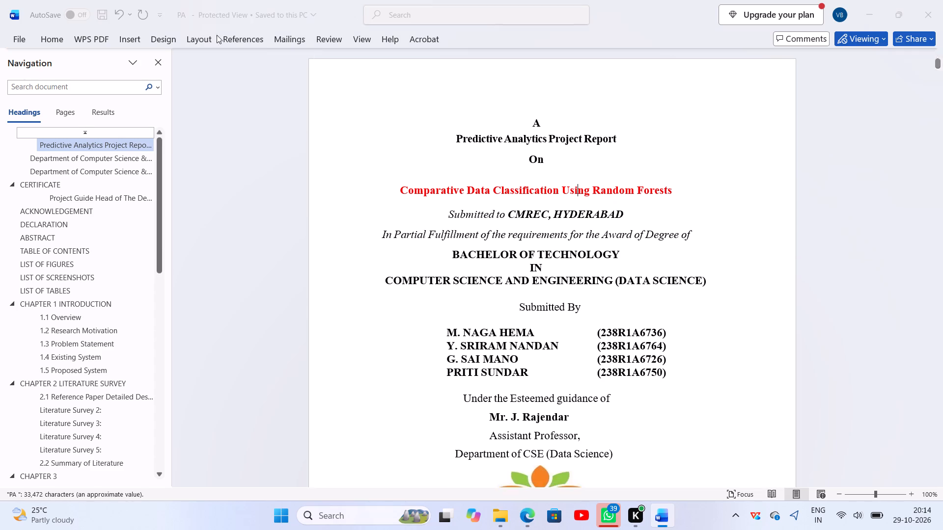
# Set the left and right paragraph indents of the entire cover page to 5 cm each.
pyautogui.click(194, 43)
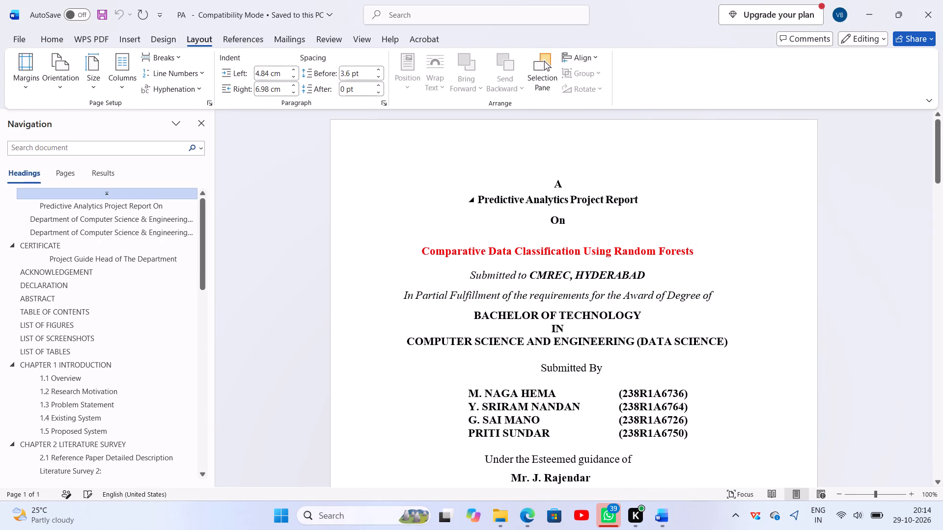
pyautogui.moveTo(550, 184); pyautogui.dragTo(602, 334)
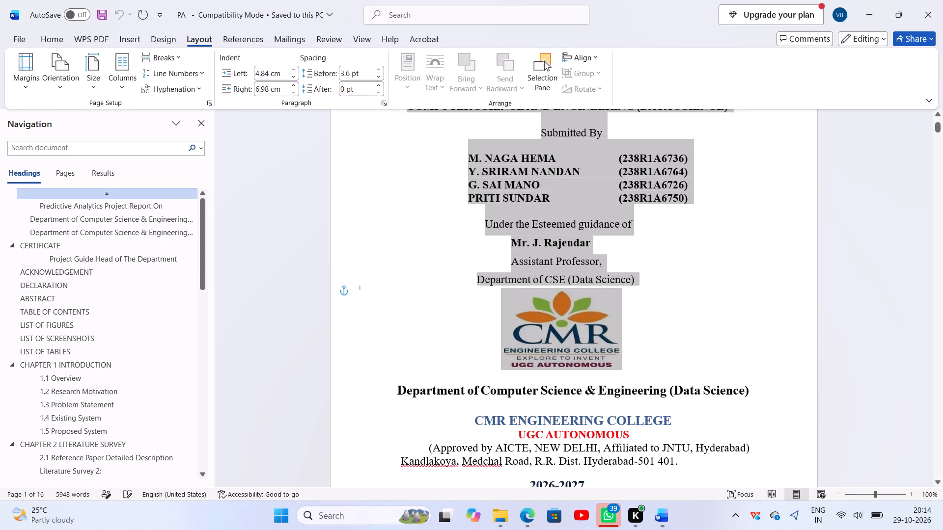
pyautogui.moveTo(602, 334); pyautogui.dragTo(606, 228)
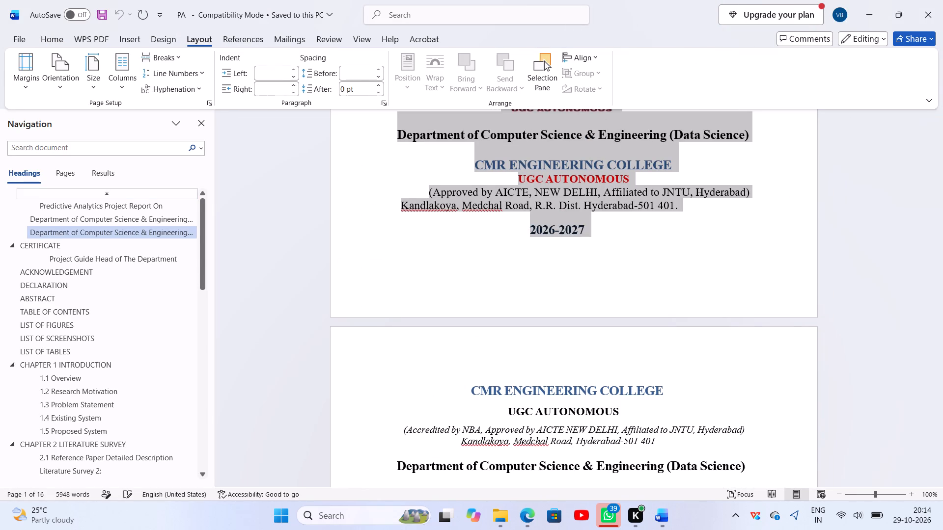
pyautogui.click(282, 76)
pyautogui.press('5')
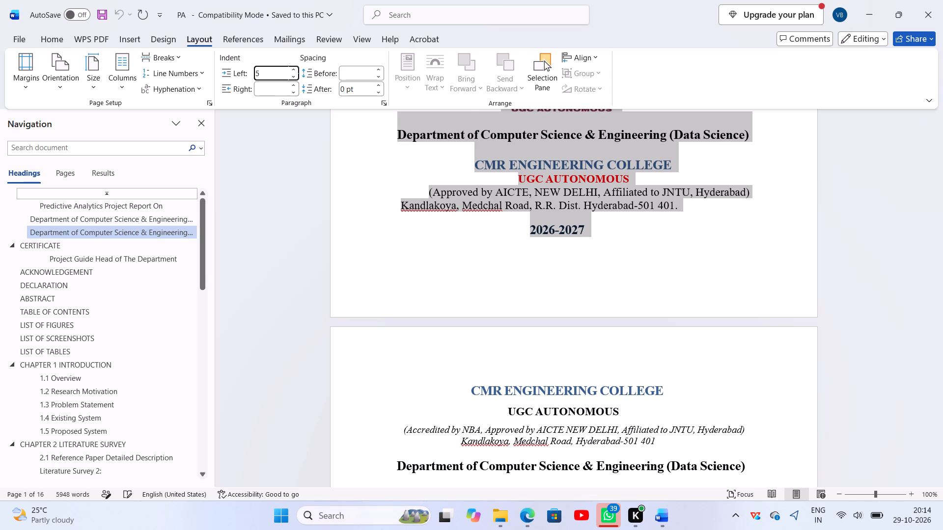
pyautogui.click(267, 87)
pyautogui.press('5')
pyautogui.press('Return')
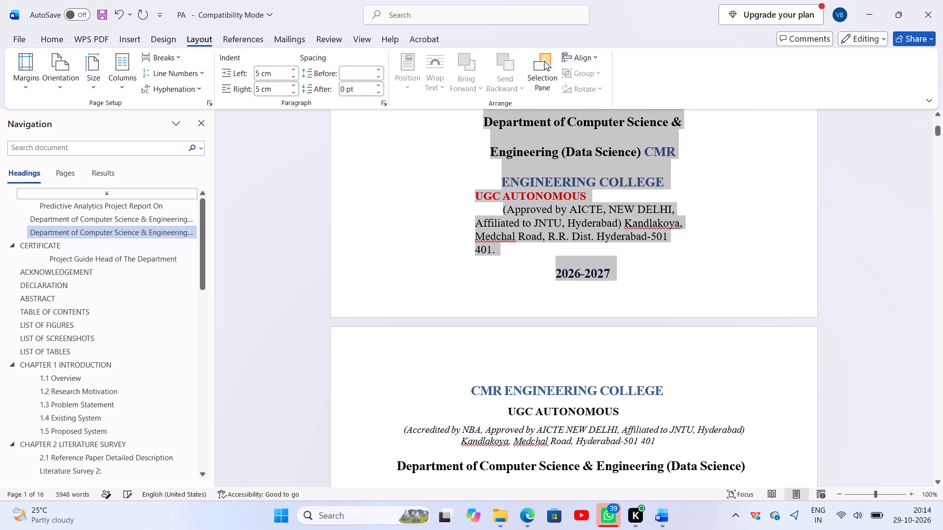
pyautogui.click(498, 188)
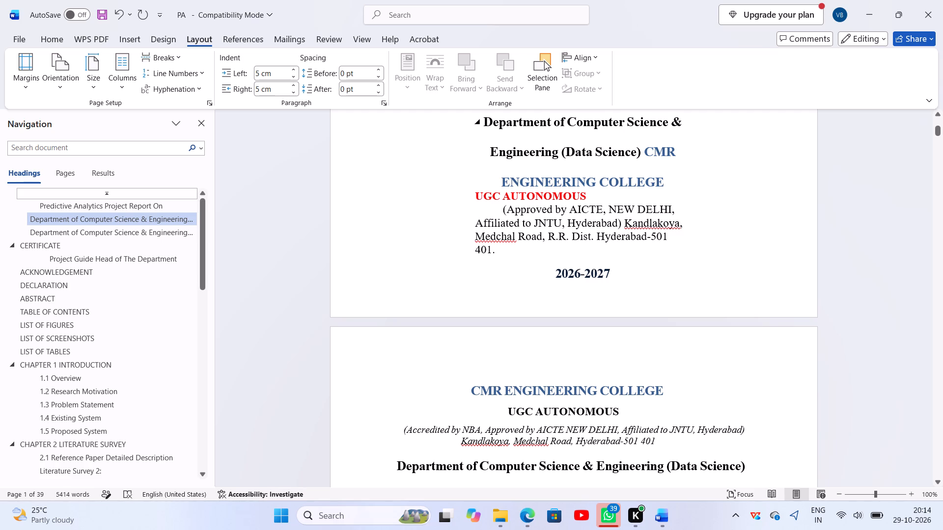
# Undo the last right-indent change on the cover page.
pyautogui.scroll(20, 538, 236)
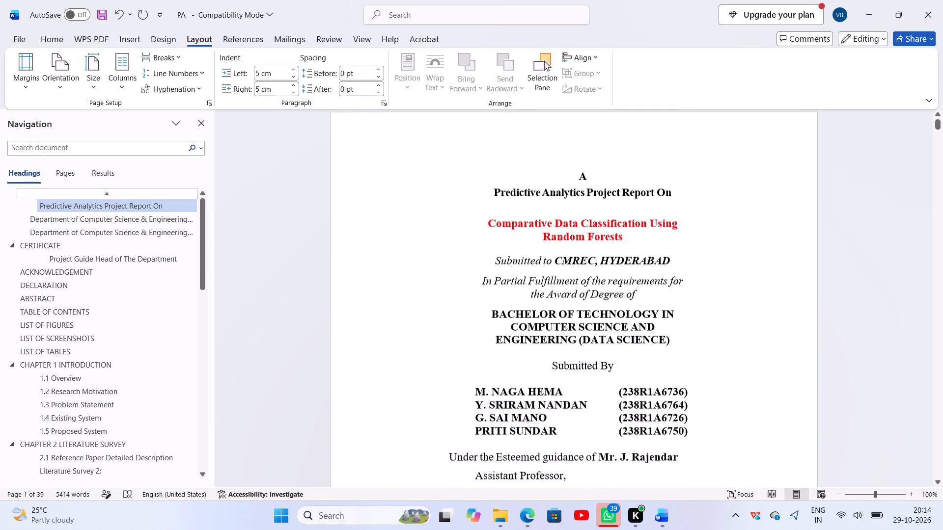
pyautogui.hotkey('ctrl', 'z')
# Insert a paragraph break before "CMR ENGINEERING COLLEGE" on the cover page, separating it from "(Data Science)".
pyautogui.scroll(-8, 604, 289)
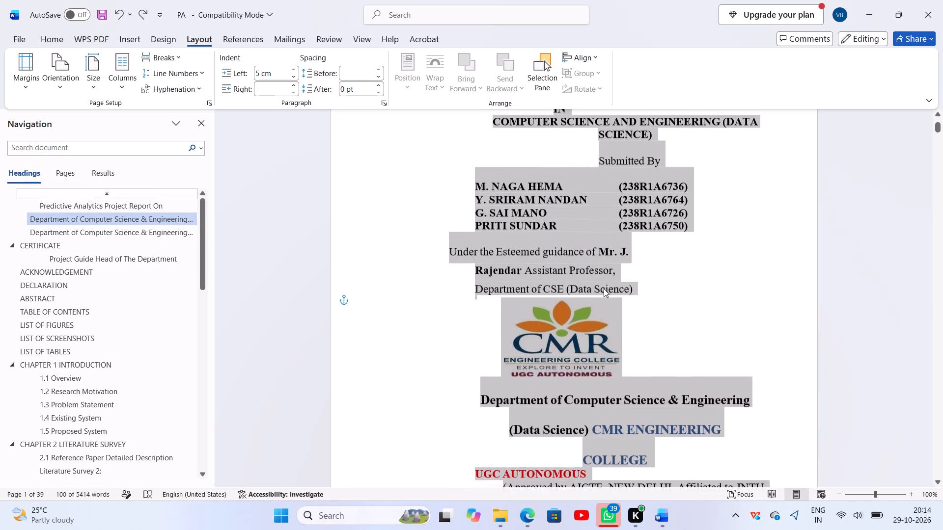
pyautogui.scroll(-5, 603, 289)
pyautogui.click(603, 288)
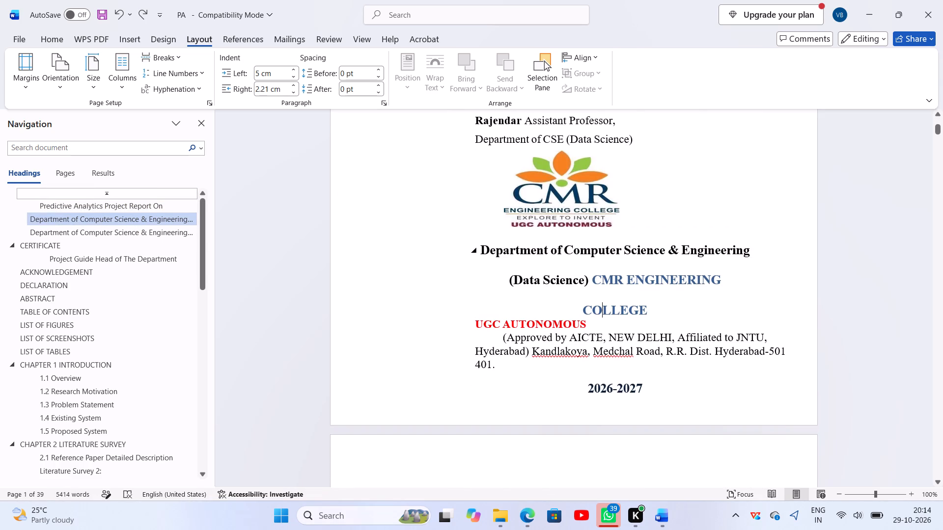
pyautogui.click(591, 280)
pyautogui.press('Return')
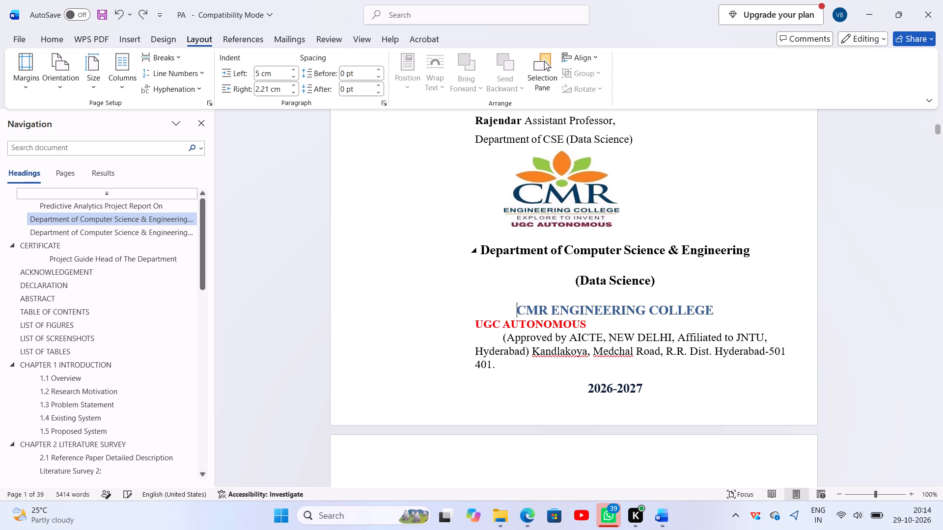
# Examine the layout of the cover, certificate and acknowledgement pages.
pyautogui.scroll(4, 647, 303)
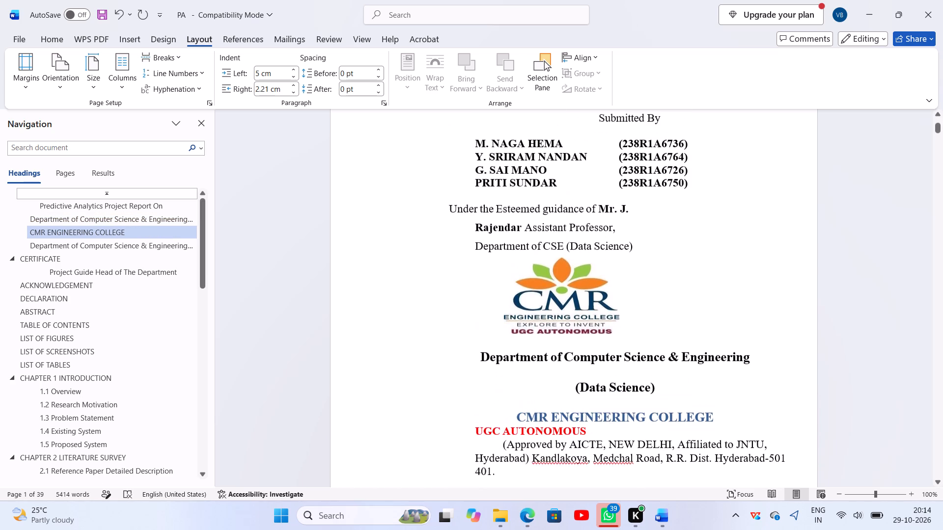
pyautogui.scroll(2, 638, 306)
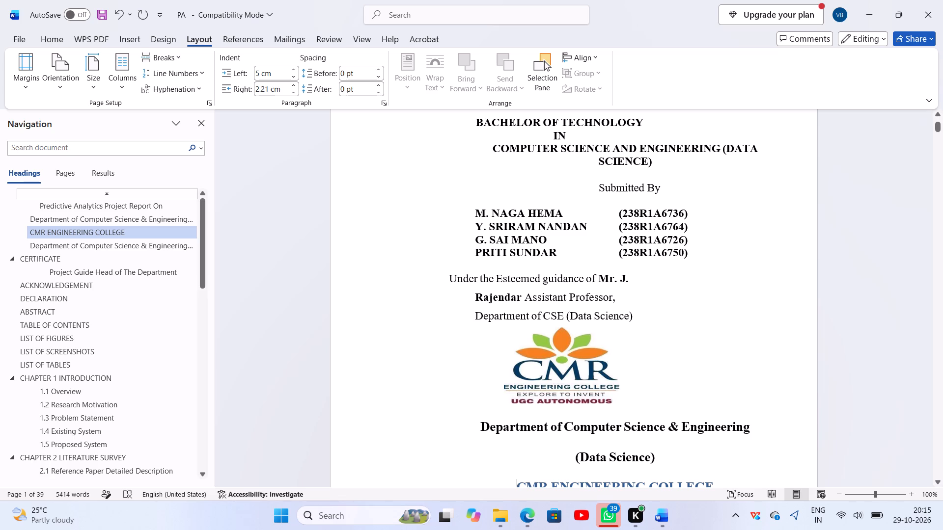
pyautogui.scroll(-19, 670, 342)
pyautogui.scroll(-6, 673, 341)
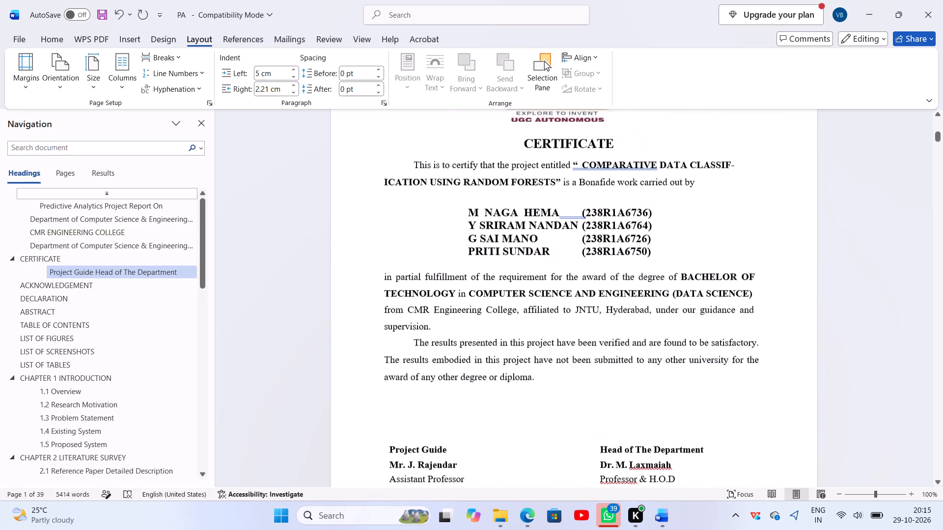
pyautogui.scroll(-11, 671, 341)
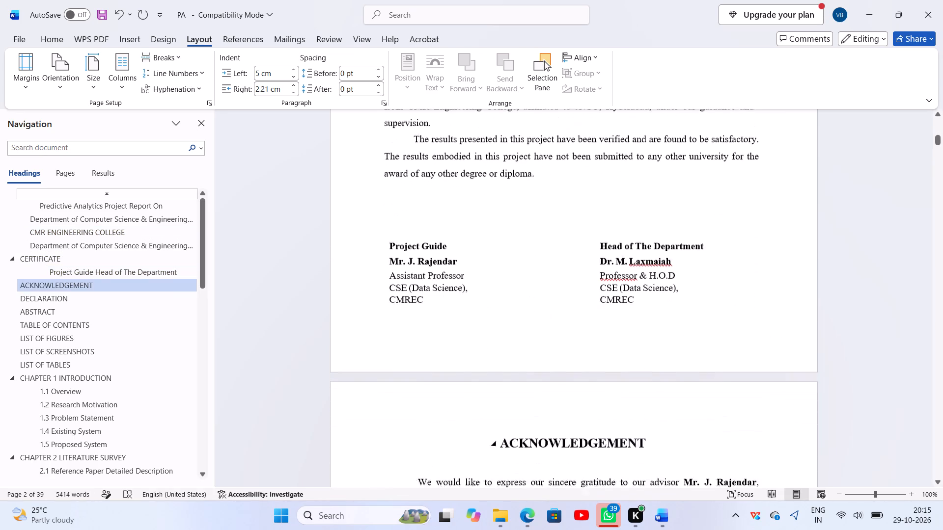
pyautogui.scroll(-10, 671, 342)
pyautogui.scroll(4, 671, 342)
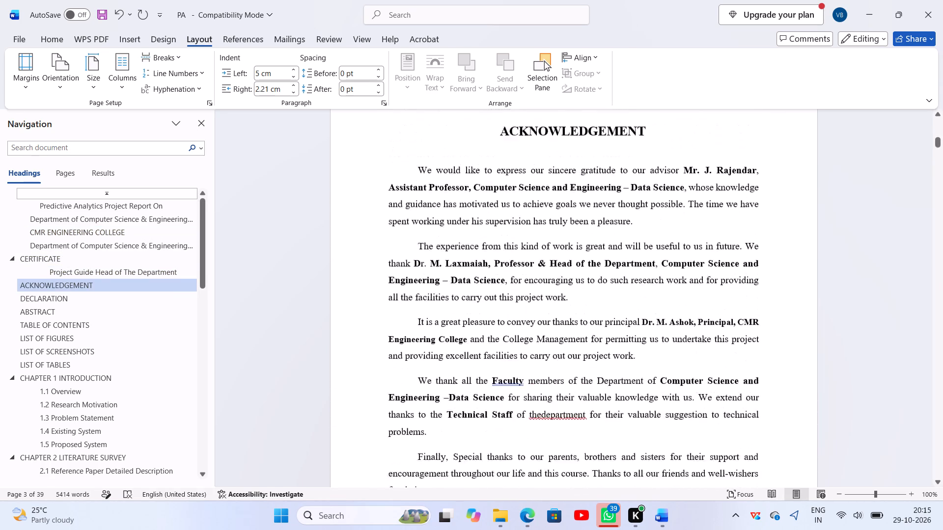
pyautogui.scroll(20, 671, 342)
pyautogui.scroll(20, 671, 342)
pyautogui.scroll(2, 671, 342)
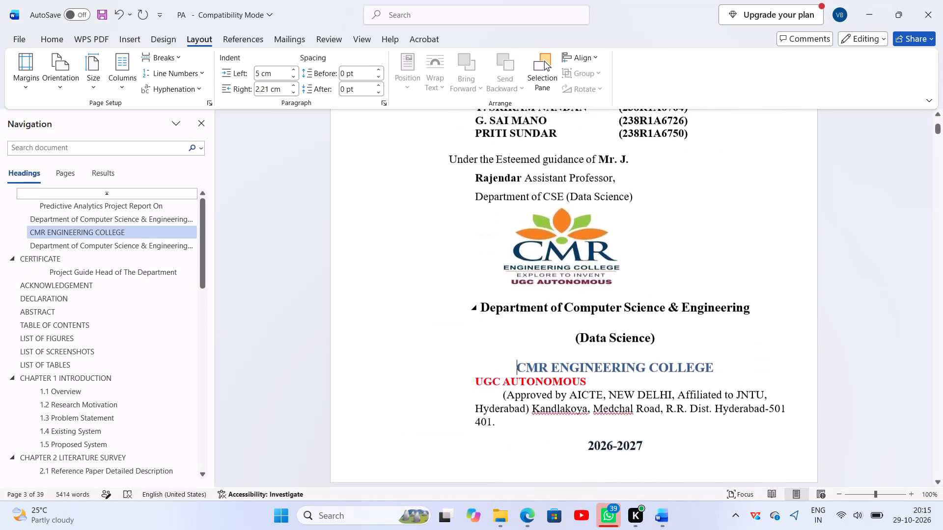
pyautogui.scroll(3, 670, 341)
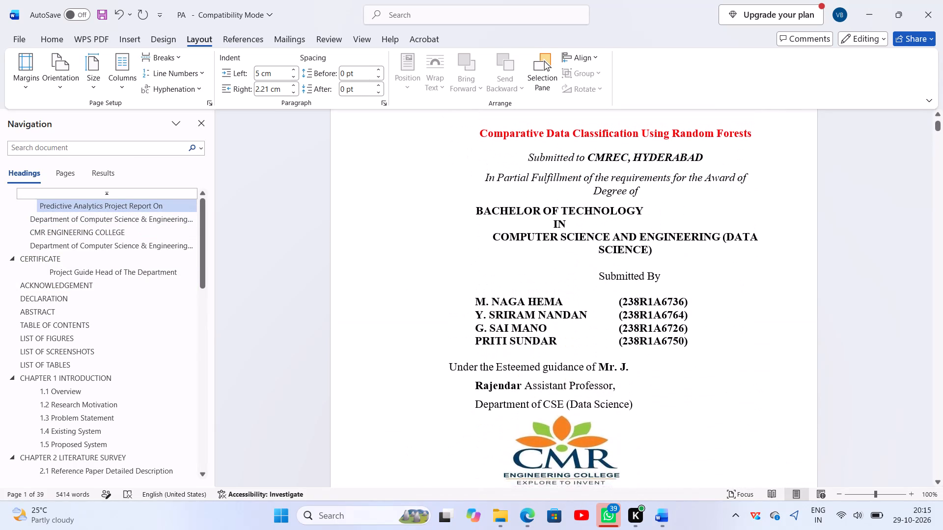
pyautogui.scroll(6, 652, 321)
pyautogui.scroll(8, 582, 283)
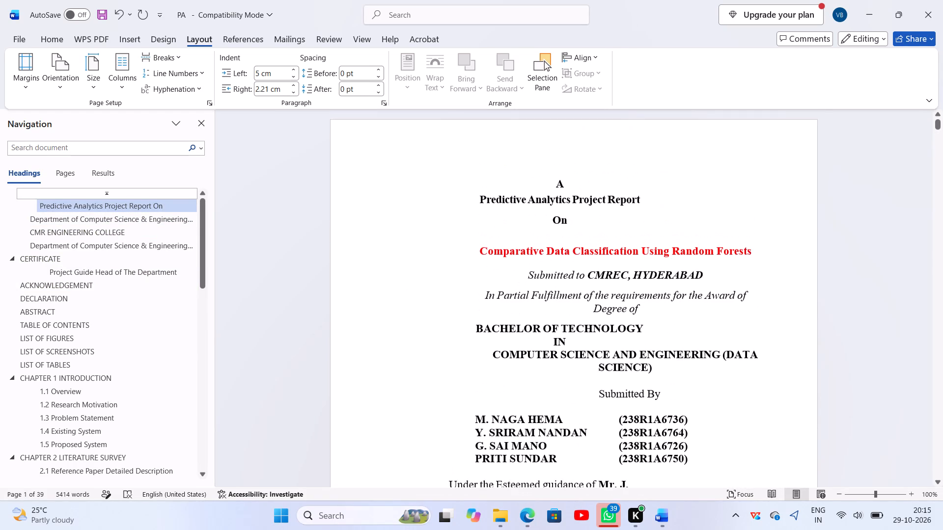
# Set the paragraph spacing before to 0 pt for all content on the cover page.
pyautogui.click(557, 231)
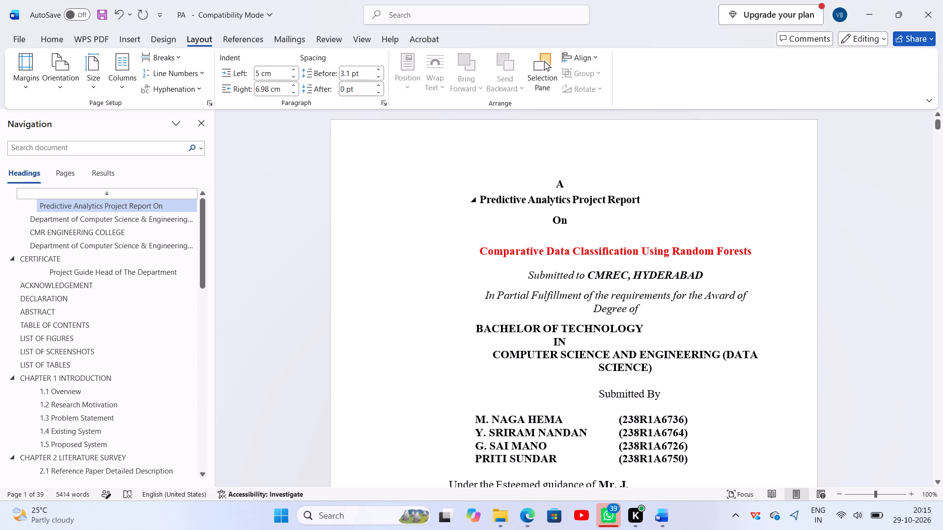
pyautogui.moveTo(556, 184); pyautogui.dragTo(570, 348)
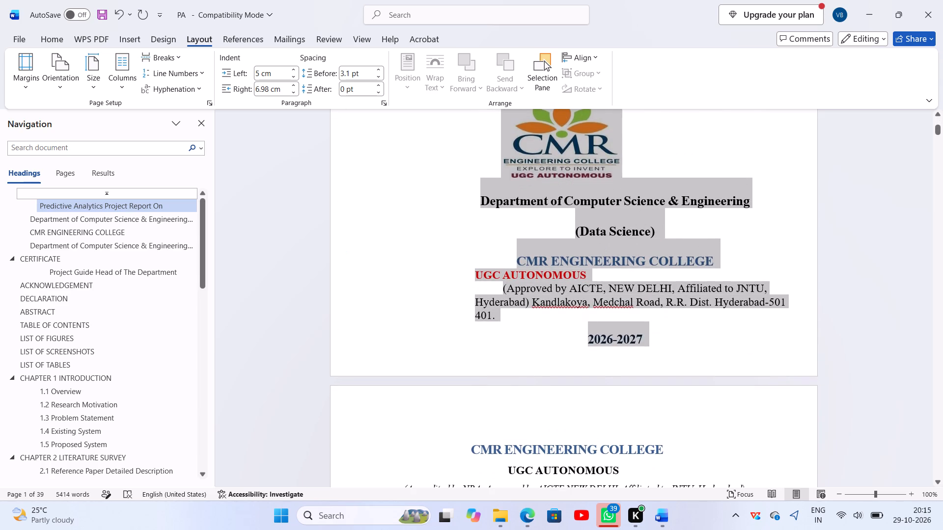
pyautogui.moveTo(570, 348); pyautogui.dragTo(655, 336)
pyautogui.click(357, 76)
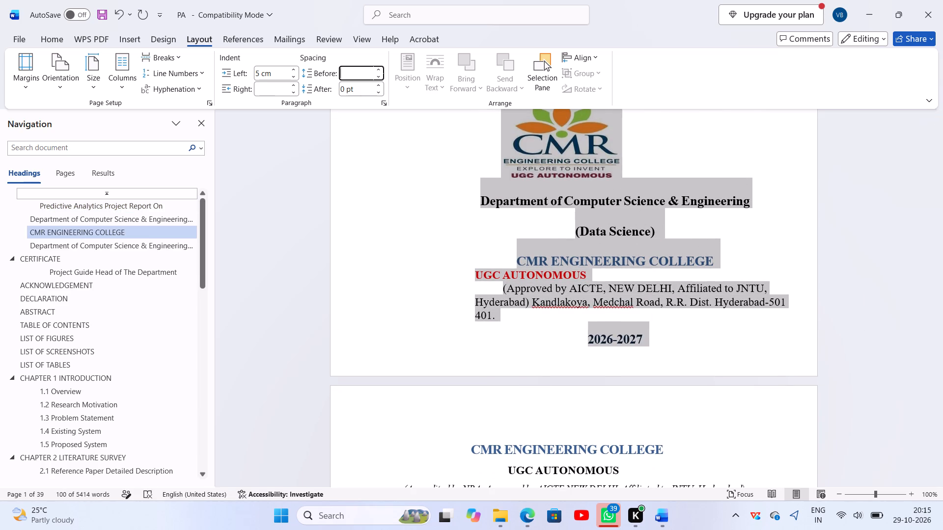
pyautogui.press('0')
pyautogui.press('Return')
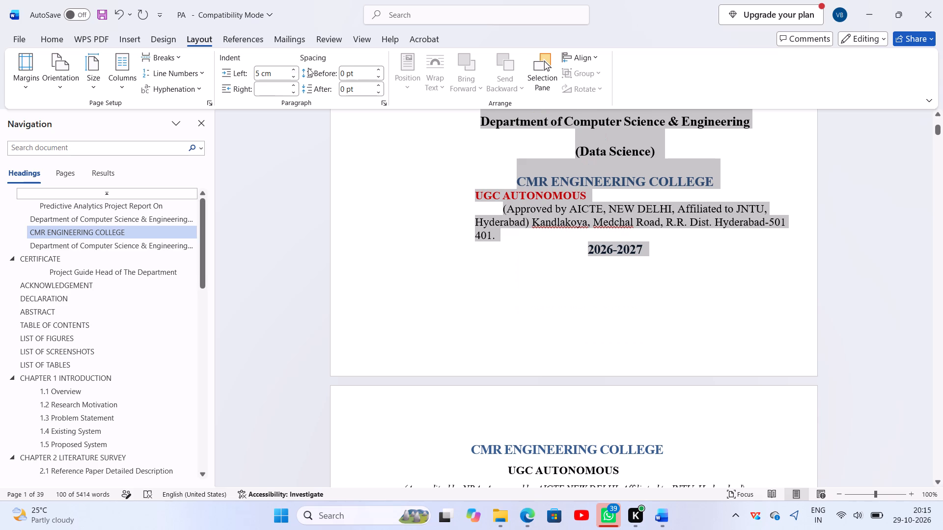
# Set the right indent of the selected cover page content to 5 cm.
pyautogui.click(266, 85)
pyautogui.press('5')
pyautogui.press('Return')
pyautogui.click(526, 207)
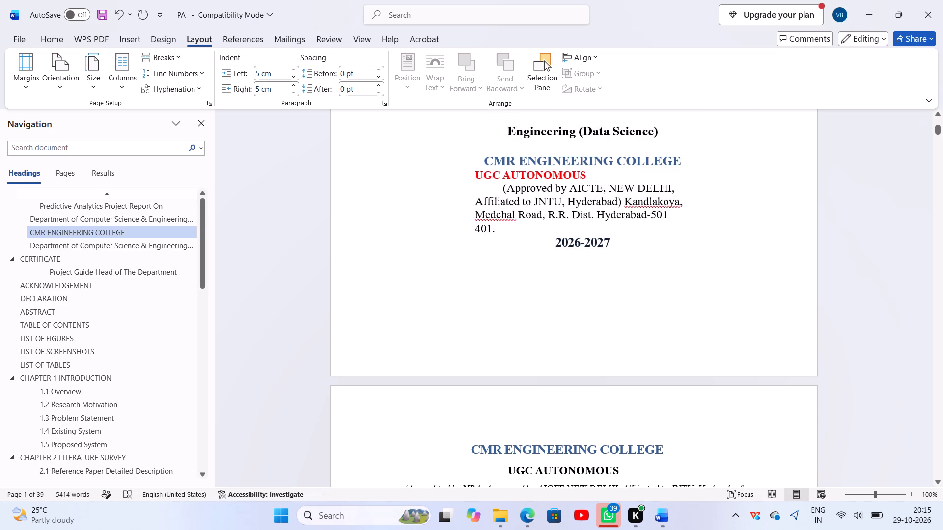
# Examine the layout from the cover page through the certificate, acknowledgement and declaration pages to the Abstract.
pyautogui.scroll(16, 539, 272)
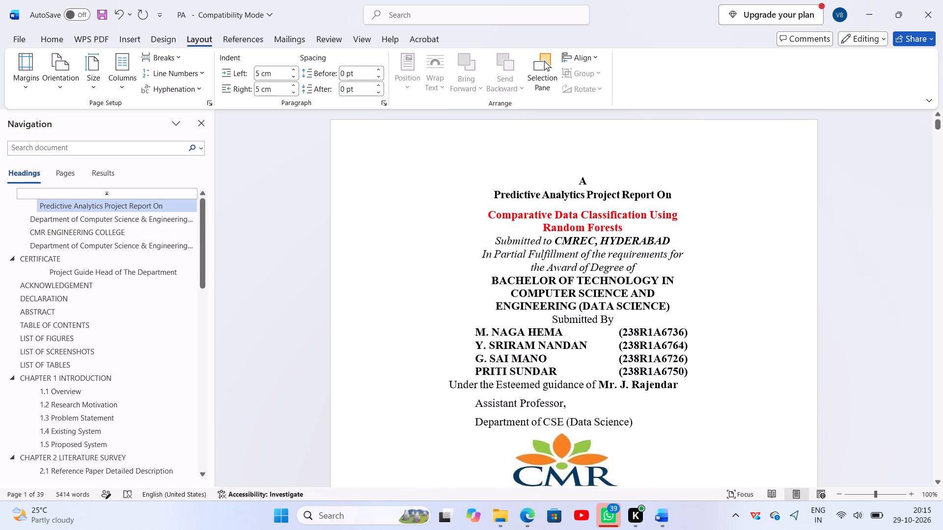
pyautogui.click(577, 217)
pyautogui.scroll(-1, 647, 306)
pyautogui.scroll(8, 649, 306)
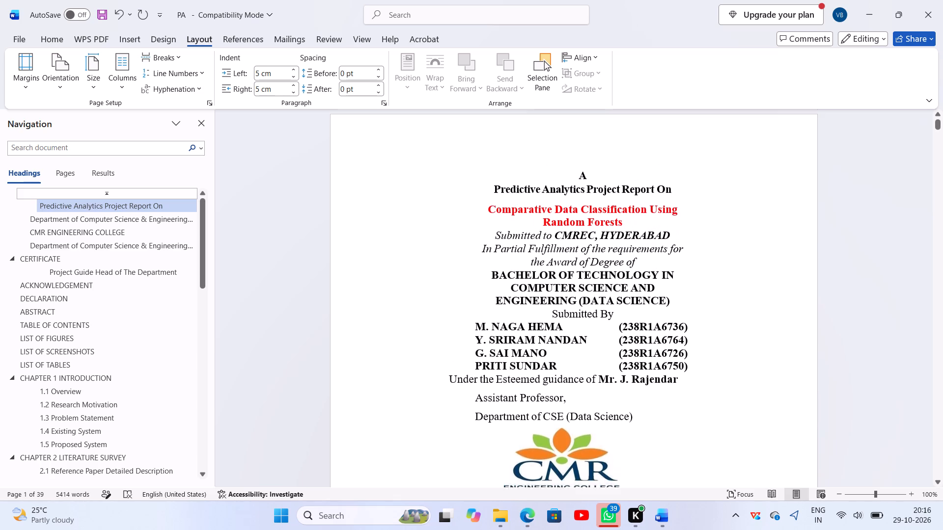
pyautogui.scroll(7, 649, 305)
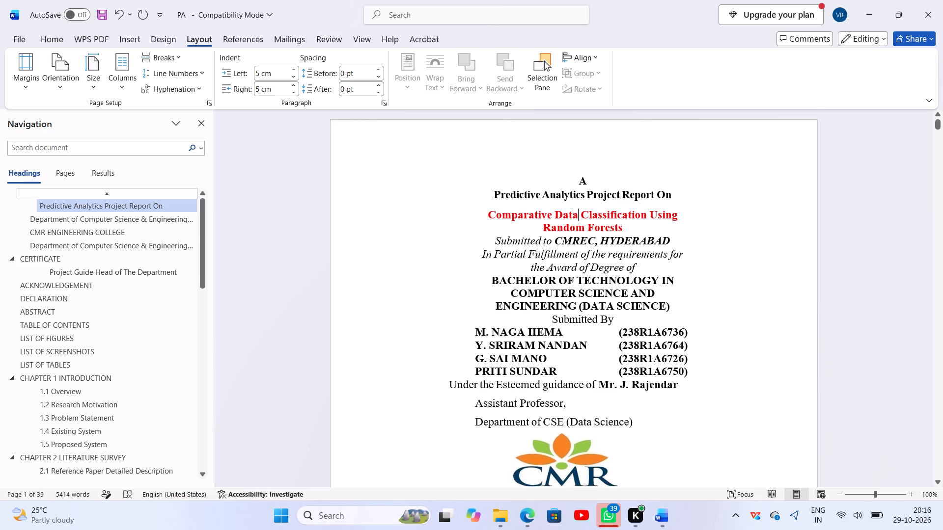
pyautogui.scroll(-4, 649, 305)
pyautogui.click(597, 269)
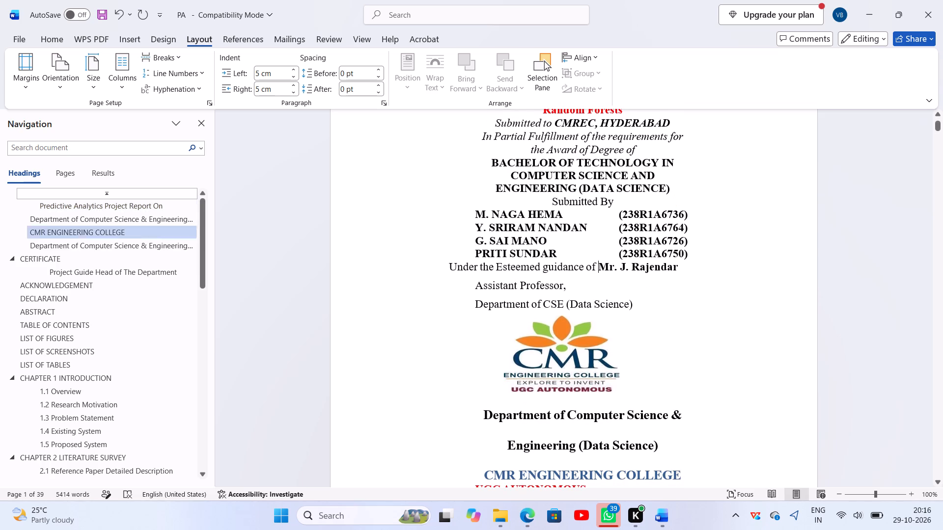
pyautogui.scroll(-20, 593, 312)
pyautogui.scroll(-10, 595, 312)
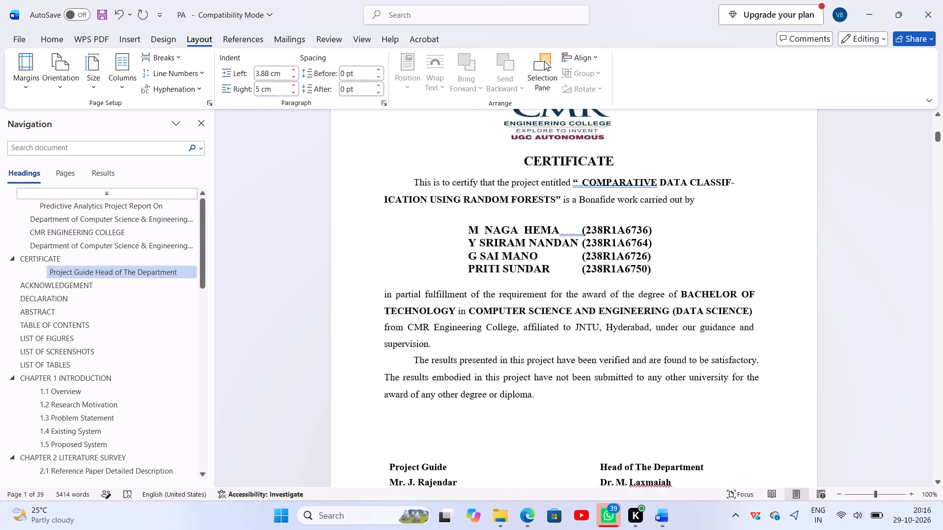
pyautogui.scroll(-17, 595, 312)
pyautogui.scroll(-19, 596, 311)
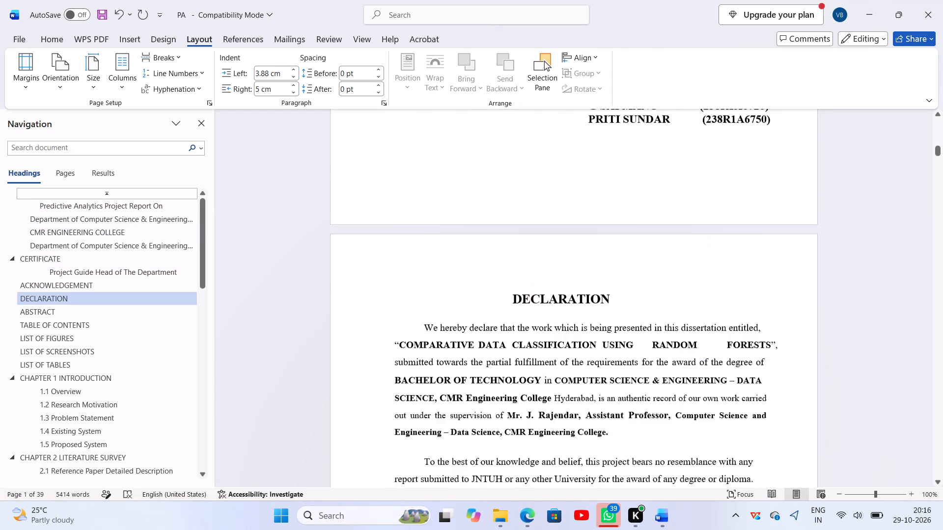
pyautogui.scroll(-1, 596, 311)
pyautogui.scroll(-18, 584, 273)
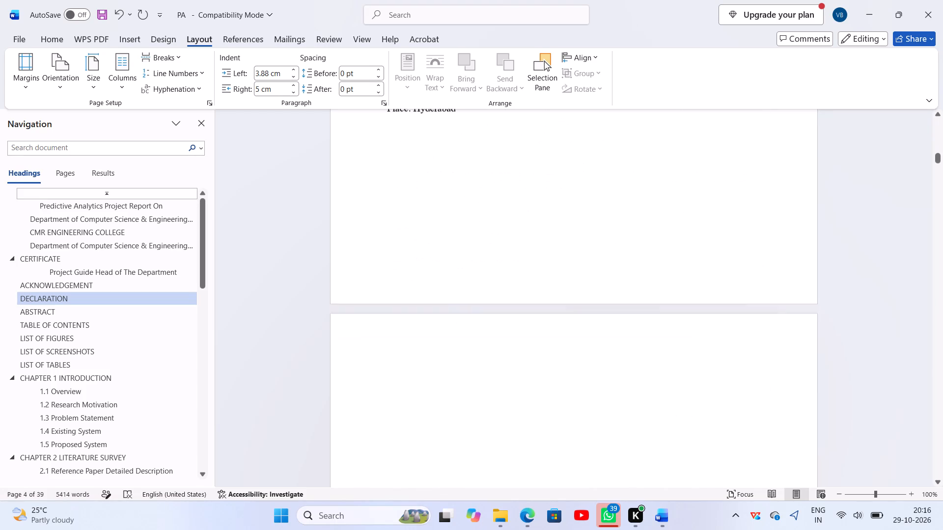
pyautogui.scroll(-9, 582, 273)
pyautogui.scroll(7, 582, 273)
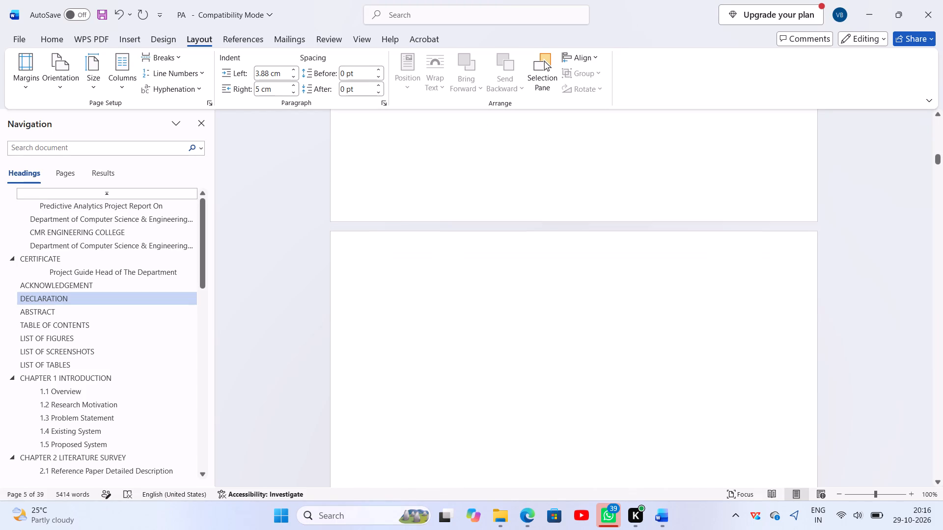
pyautogui.scroll(-17, 582, 273)
pyautogui.scroll(-10, 582, 273)
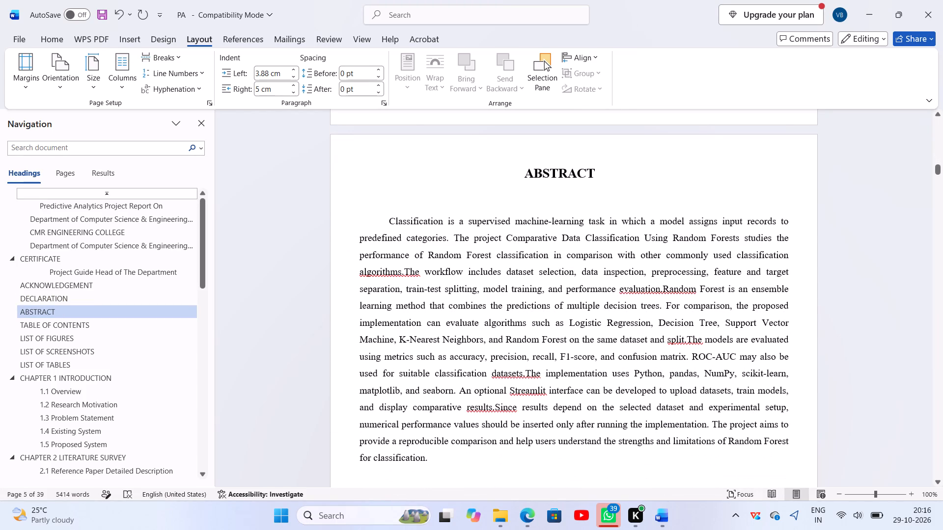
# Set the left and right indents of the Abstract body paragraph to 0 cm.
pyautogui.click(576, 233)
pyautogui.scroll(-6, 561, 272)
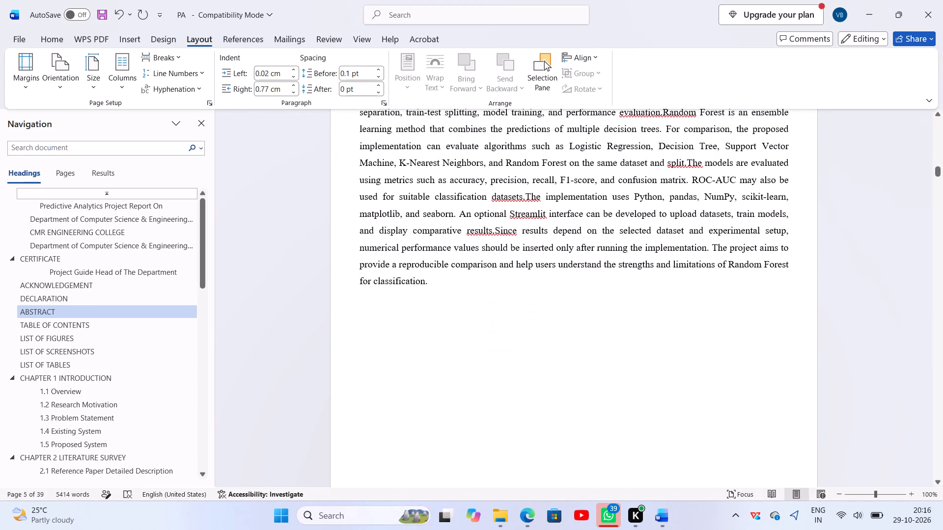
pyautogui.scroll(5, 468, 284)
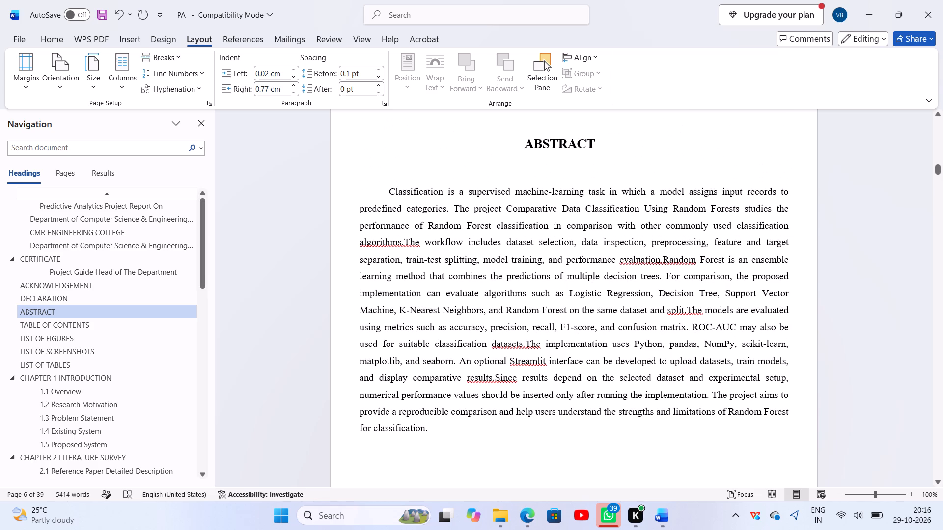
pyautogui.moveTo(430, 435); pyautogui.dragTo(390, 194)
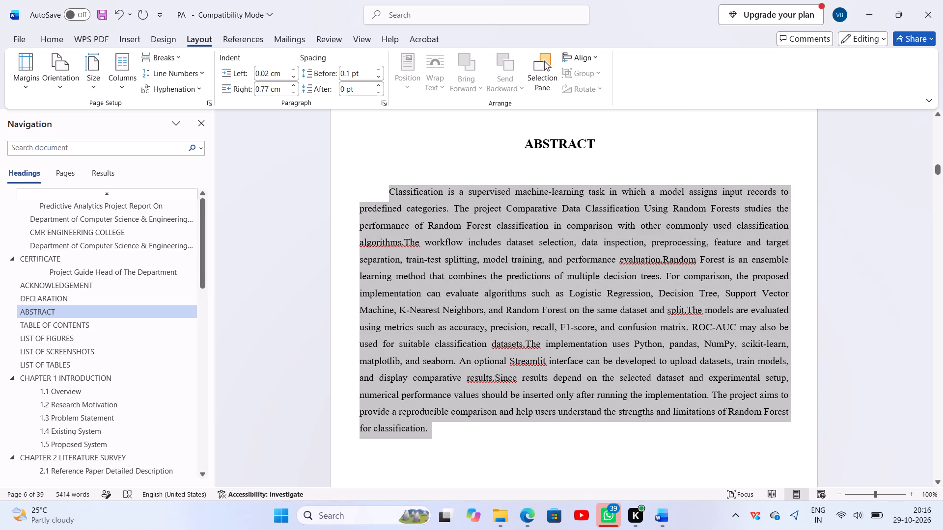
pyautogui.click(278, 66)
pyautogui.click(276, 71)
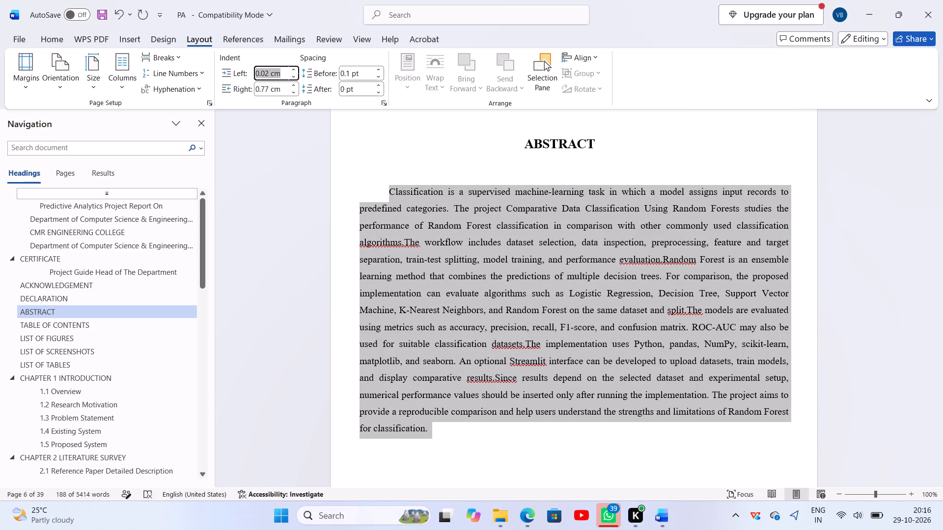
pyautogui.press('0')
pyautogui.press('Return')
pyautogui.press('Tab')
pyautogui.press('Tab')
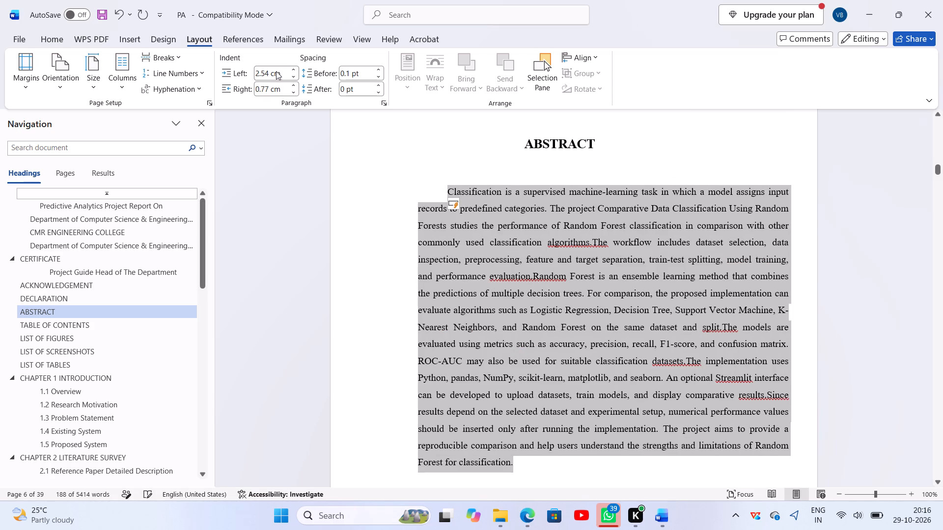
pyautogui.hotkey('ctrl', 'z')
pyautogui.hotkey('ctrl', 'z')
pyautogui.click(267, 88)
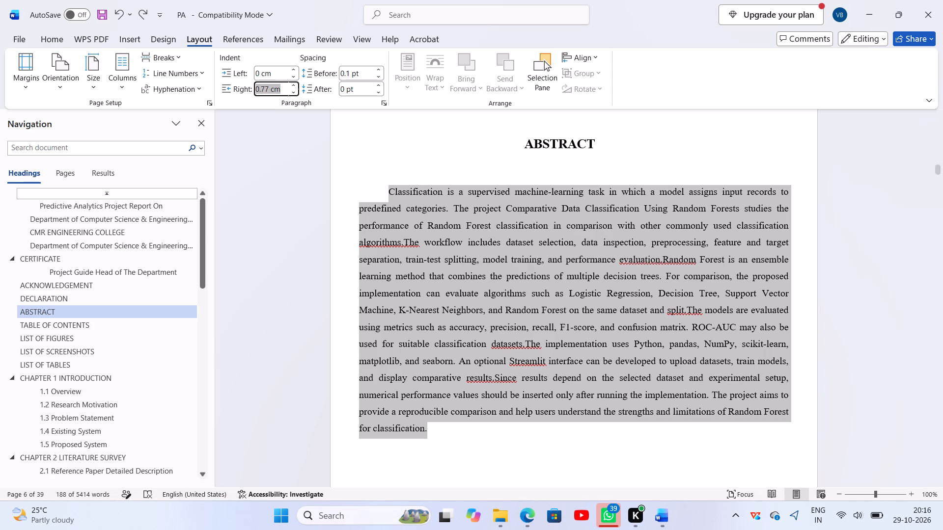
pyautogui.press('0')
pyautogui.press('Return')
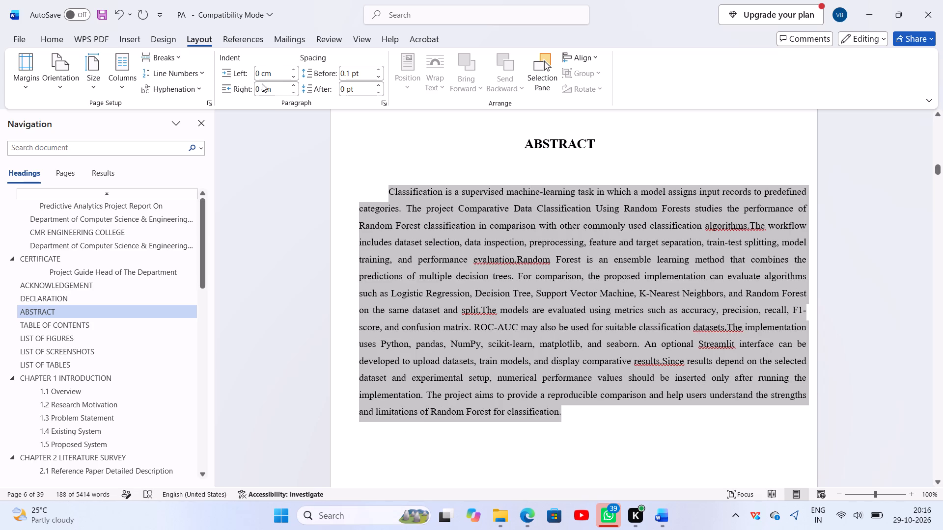
# Set the left and right indents of the Abstract body paragraph to 0.5 cm.
pyautogui.click(275, 67)
pyautogui.click(272, 75)
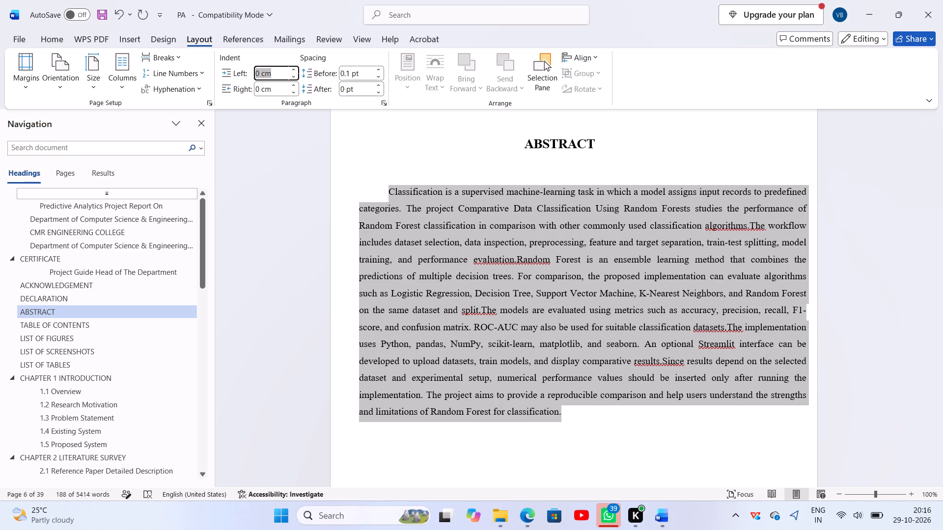
pyautogui.write('0.5')
pyautogui.press('Return')
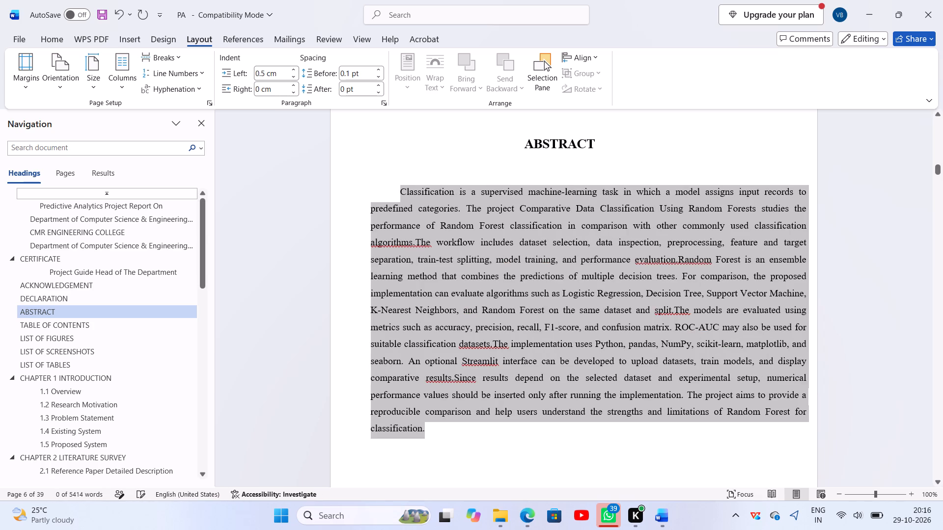
pyautogui.click(272, 86)
pyautogui.write('0.5')
pyautogui.press('Return')
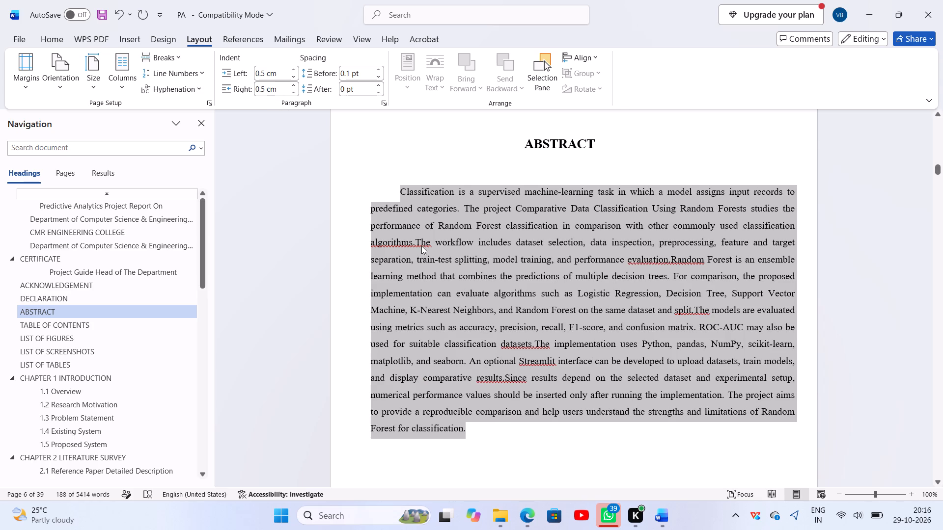
pyautogui.click(442, 251)
# Examine the layout of the table of contents and the lists of figures, screenshots and tables, up to Chapter 1.
pyautogui.scroll(-16, 452, 260)
pyautogui.scroll(-6, 465, 254)
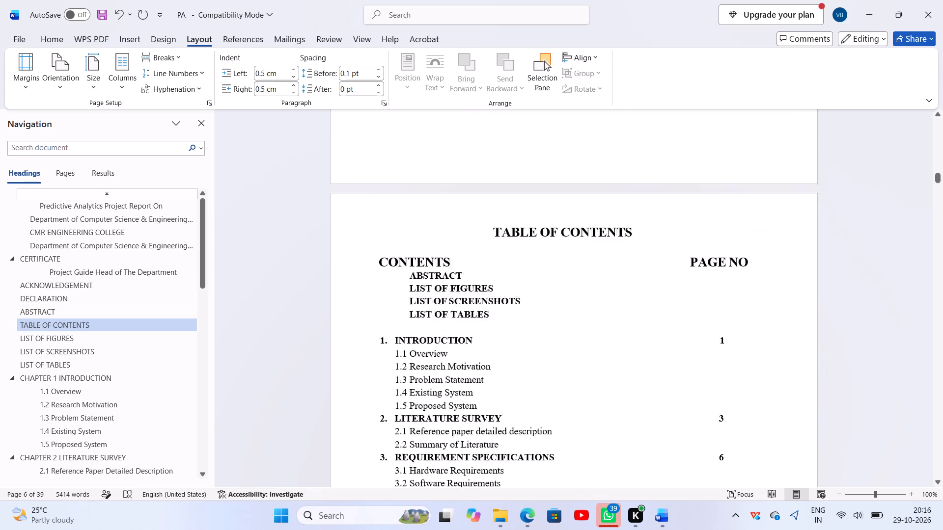
pyautogui.scroll(-5, 466, 254)
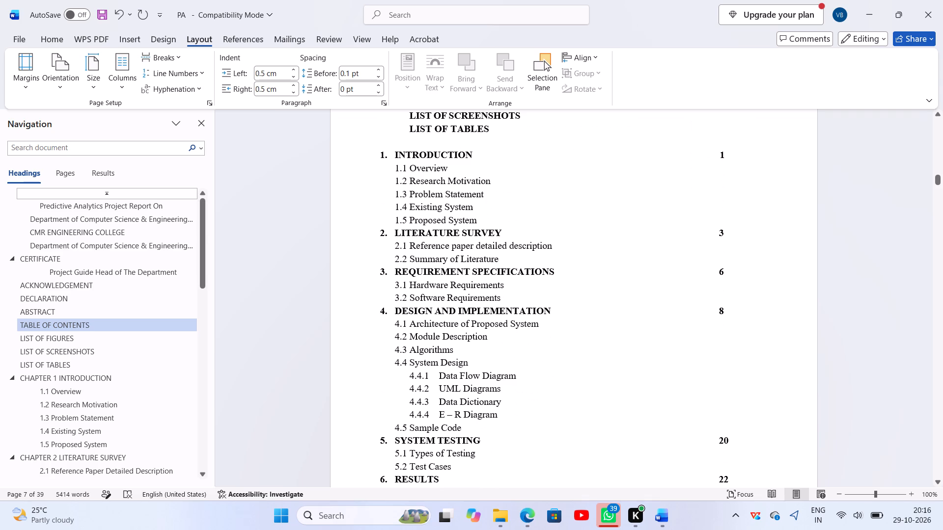
pyautogui.scroll(-13, 471, 250)
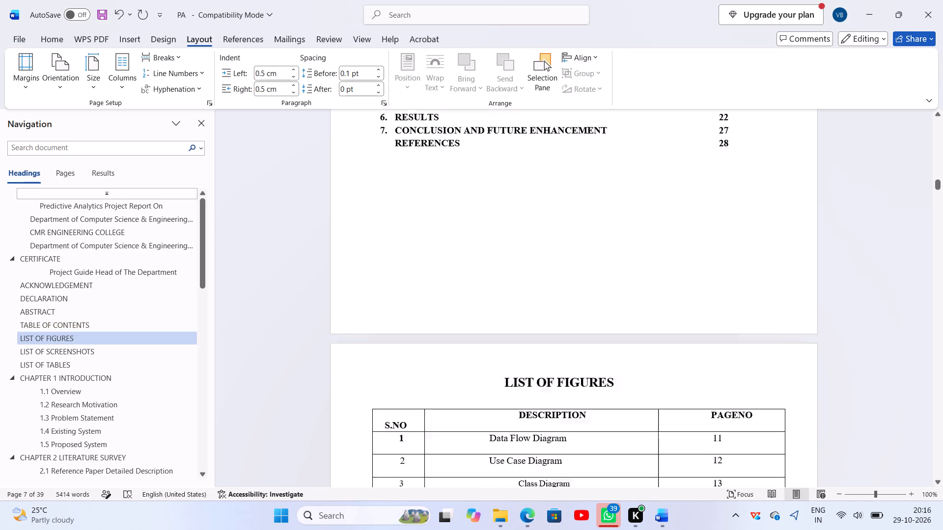
pyautogui.scroll(-20, 471, 250)
pyautogui.scroll(-11, 471, 250)
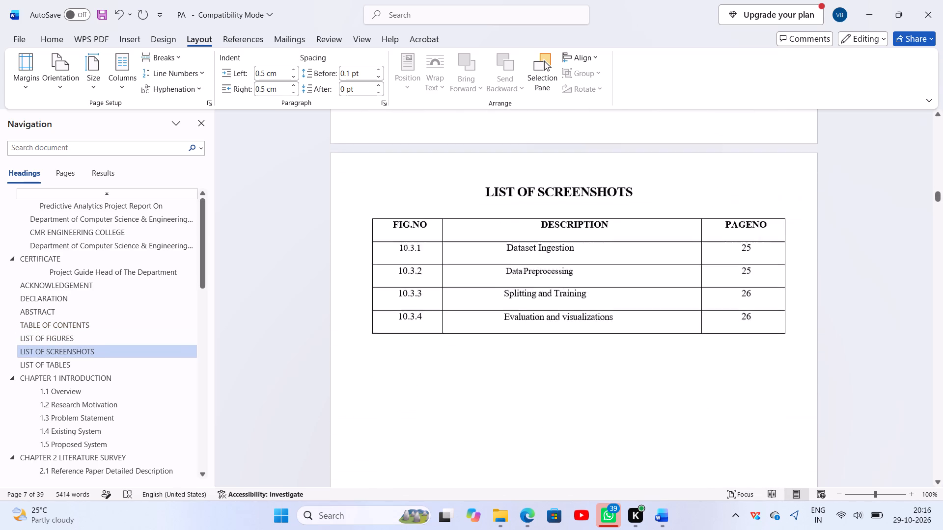
pyautogui.scroll(-20, 473, 249)
pyautogui.scroll(-5, 473, 249)
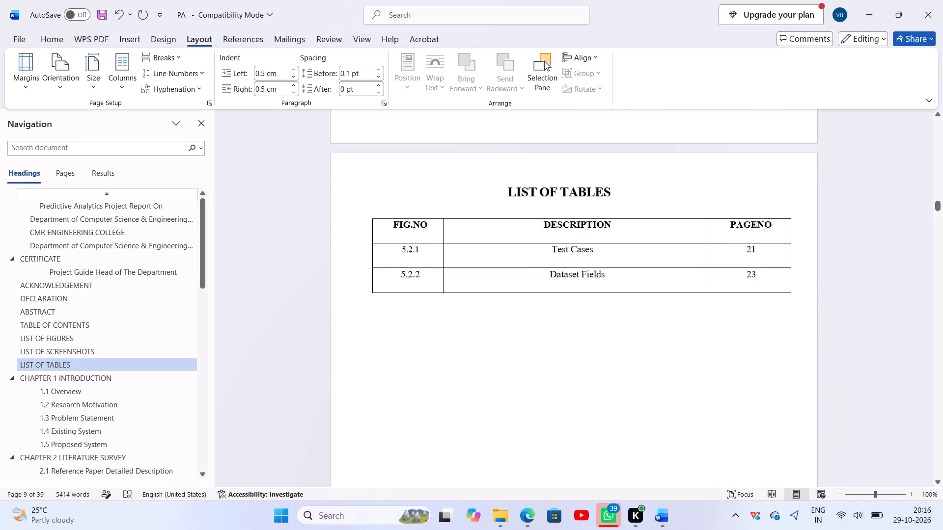
pyautogui.scroll(-18, 473, 249)
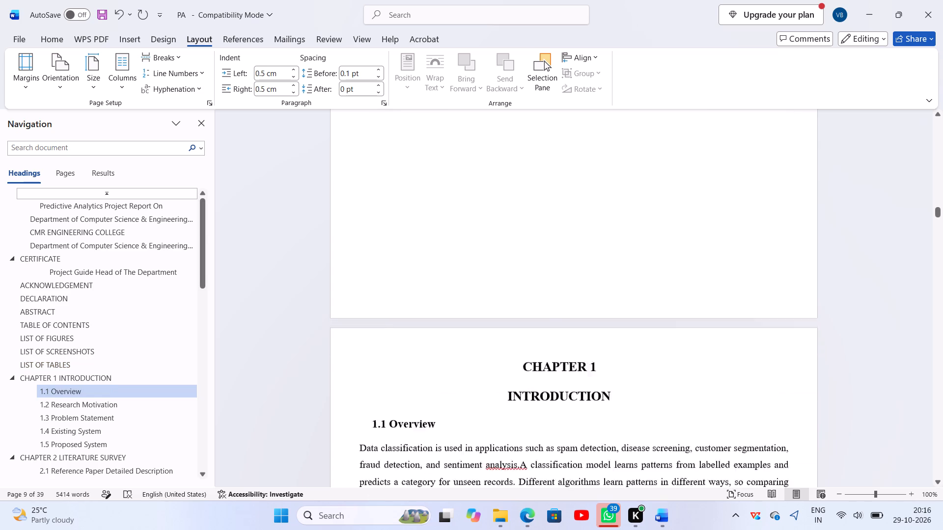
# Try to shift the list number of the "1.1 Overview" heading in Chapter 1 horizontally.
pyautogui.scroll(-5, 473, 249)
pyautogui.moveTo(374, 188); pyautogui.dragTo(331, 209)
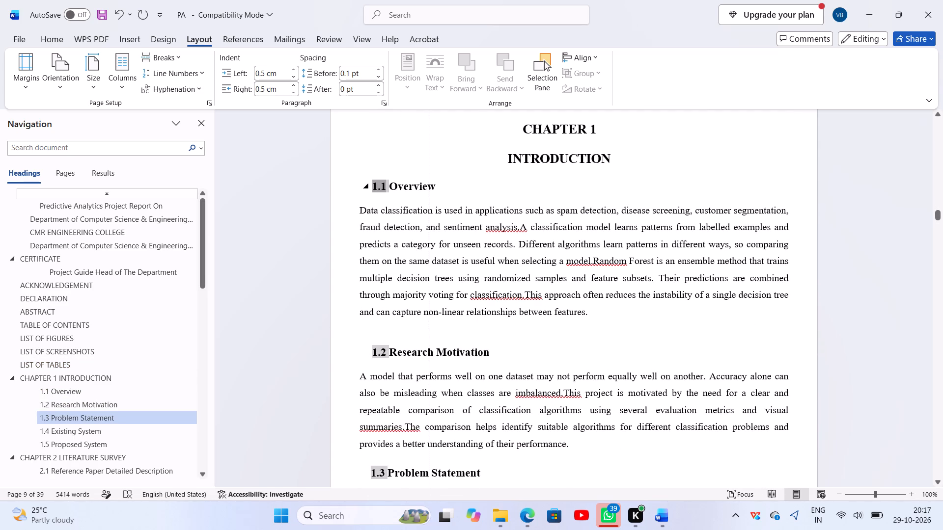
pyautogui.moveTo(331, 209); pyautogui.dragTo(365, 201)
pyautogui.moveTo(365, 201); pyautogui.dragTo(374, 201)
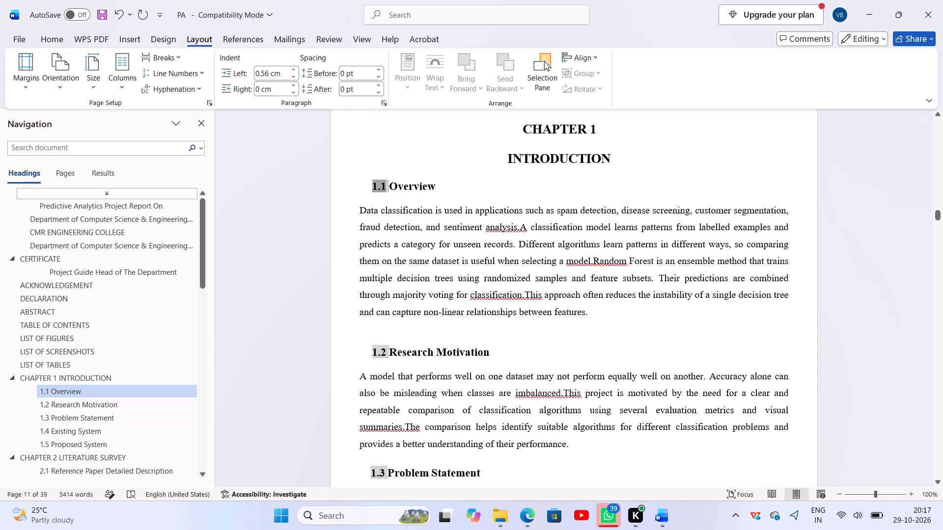
# Set the left indent of the "1.1 Overview" heading to 0.5 cm.
pyautogui.click(386, 185)
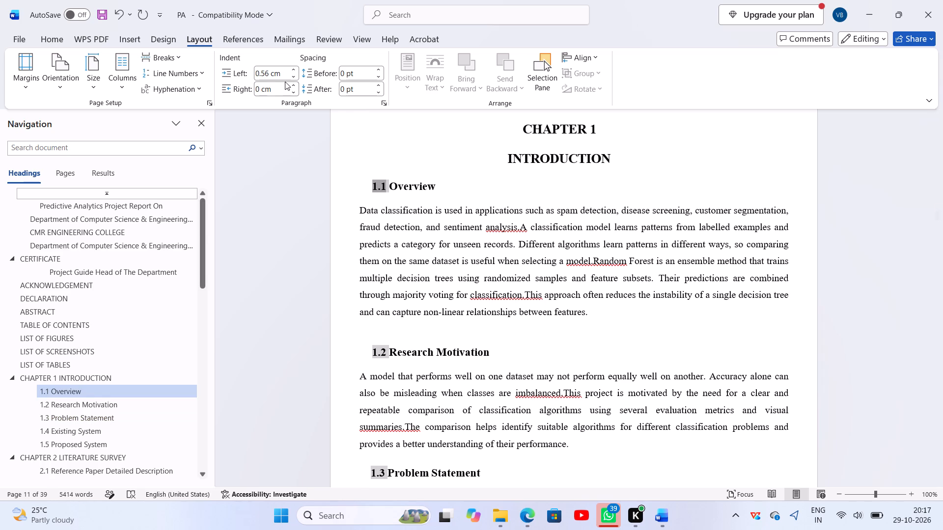
pyautogui.click(279, 74)
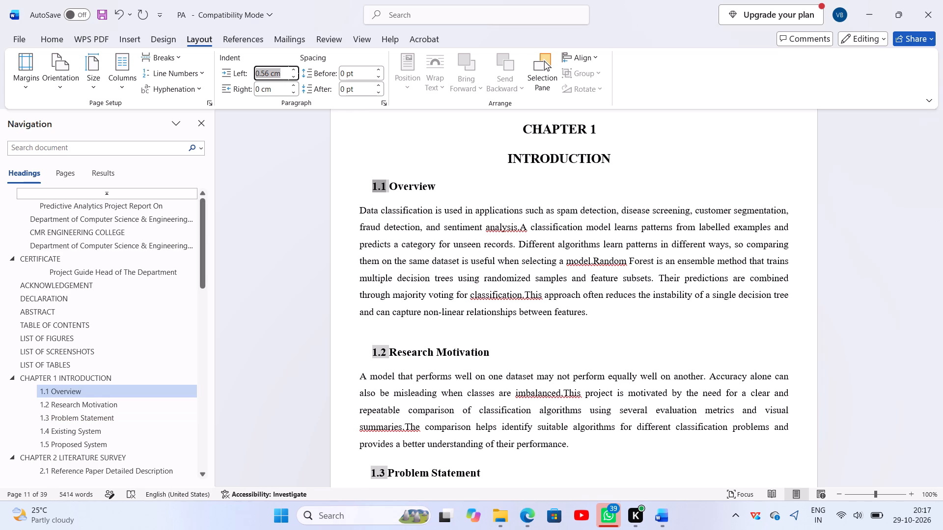
pyautogui.write('0.5')
pyautogui.press('Return')
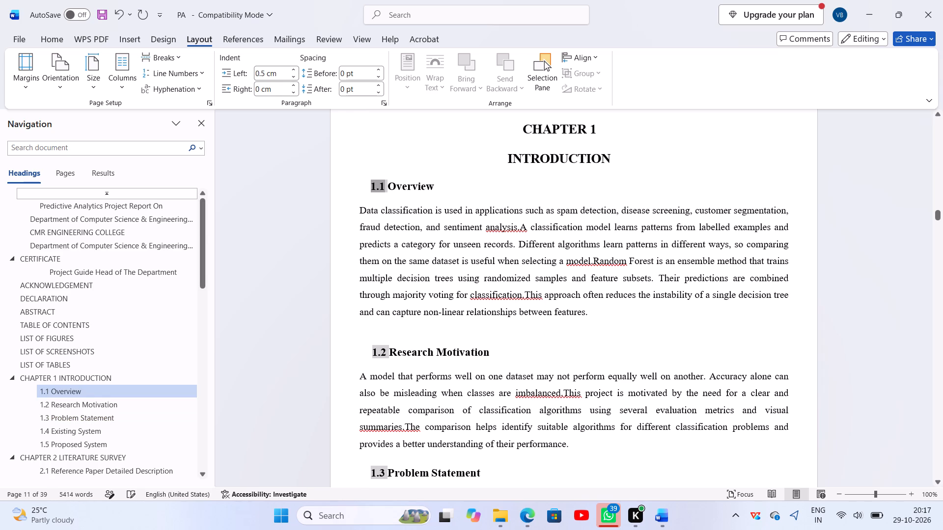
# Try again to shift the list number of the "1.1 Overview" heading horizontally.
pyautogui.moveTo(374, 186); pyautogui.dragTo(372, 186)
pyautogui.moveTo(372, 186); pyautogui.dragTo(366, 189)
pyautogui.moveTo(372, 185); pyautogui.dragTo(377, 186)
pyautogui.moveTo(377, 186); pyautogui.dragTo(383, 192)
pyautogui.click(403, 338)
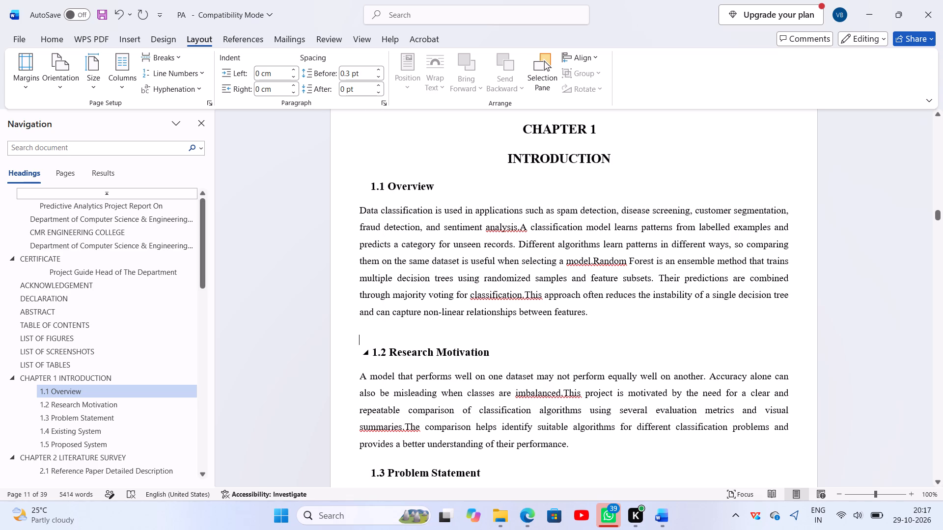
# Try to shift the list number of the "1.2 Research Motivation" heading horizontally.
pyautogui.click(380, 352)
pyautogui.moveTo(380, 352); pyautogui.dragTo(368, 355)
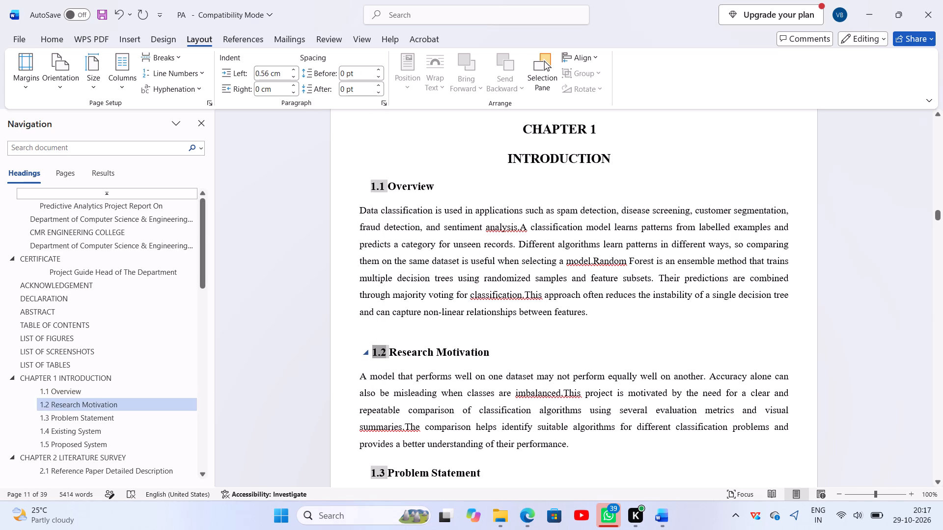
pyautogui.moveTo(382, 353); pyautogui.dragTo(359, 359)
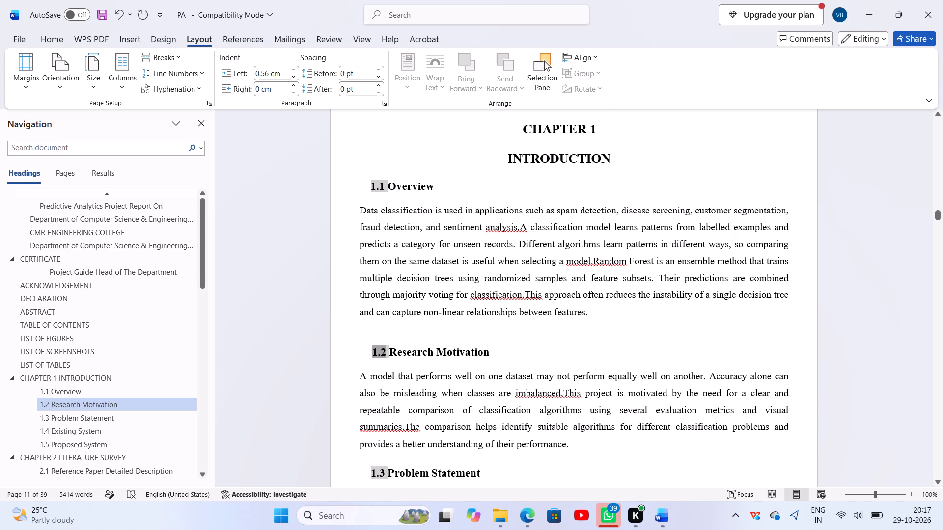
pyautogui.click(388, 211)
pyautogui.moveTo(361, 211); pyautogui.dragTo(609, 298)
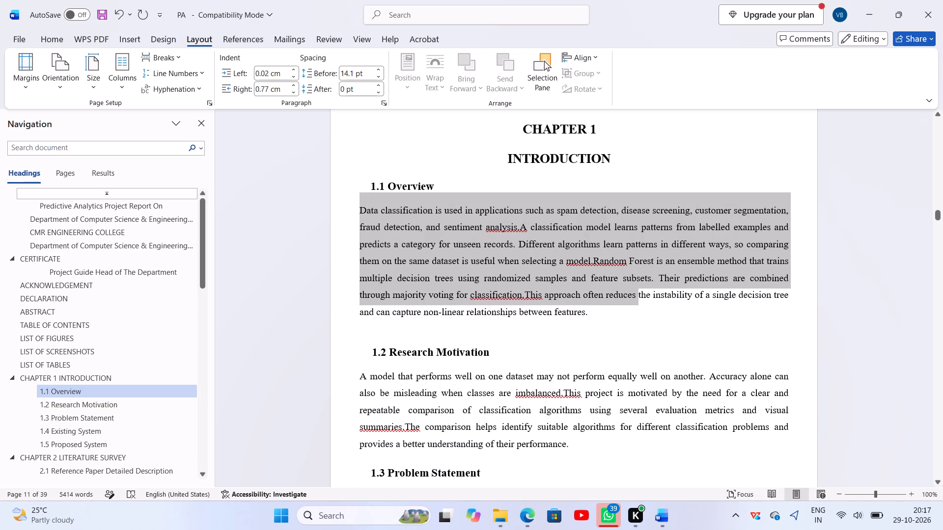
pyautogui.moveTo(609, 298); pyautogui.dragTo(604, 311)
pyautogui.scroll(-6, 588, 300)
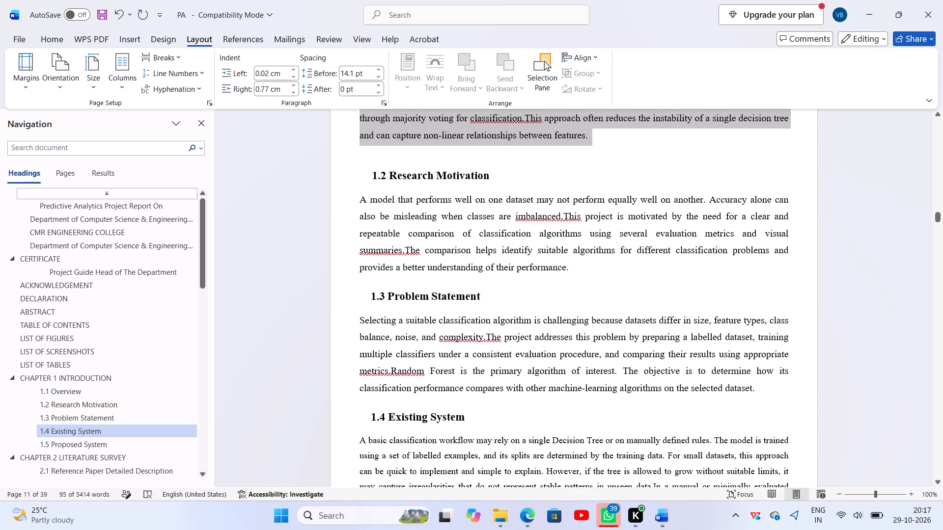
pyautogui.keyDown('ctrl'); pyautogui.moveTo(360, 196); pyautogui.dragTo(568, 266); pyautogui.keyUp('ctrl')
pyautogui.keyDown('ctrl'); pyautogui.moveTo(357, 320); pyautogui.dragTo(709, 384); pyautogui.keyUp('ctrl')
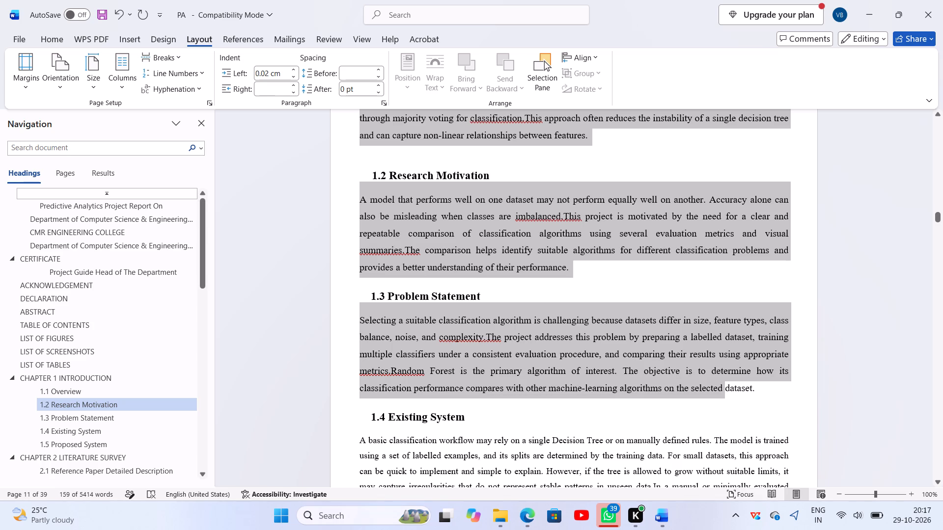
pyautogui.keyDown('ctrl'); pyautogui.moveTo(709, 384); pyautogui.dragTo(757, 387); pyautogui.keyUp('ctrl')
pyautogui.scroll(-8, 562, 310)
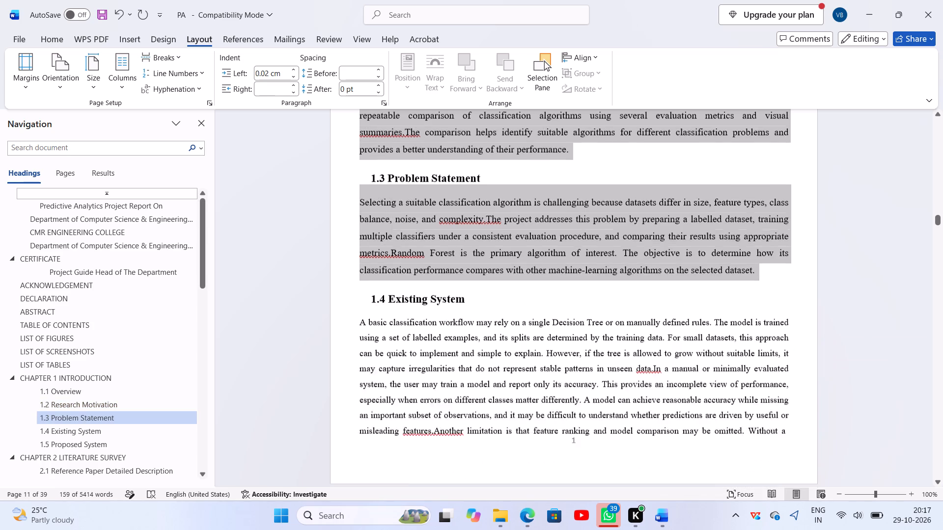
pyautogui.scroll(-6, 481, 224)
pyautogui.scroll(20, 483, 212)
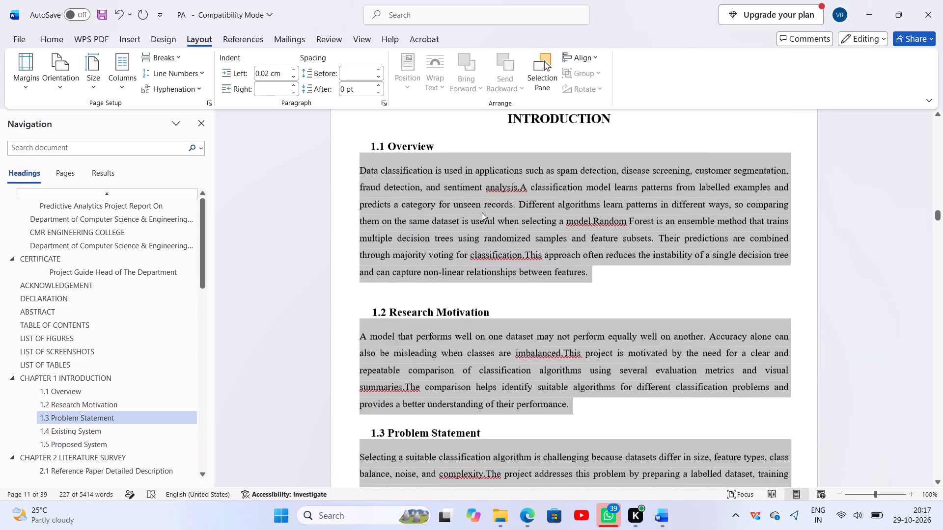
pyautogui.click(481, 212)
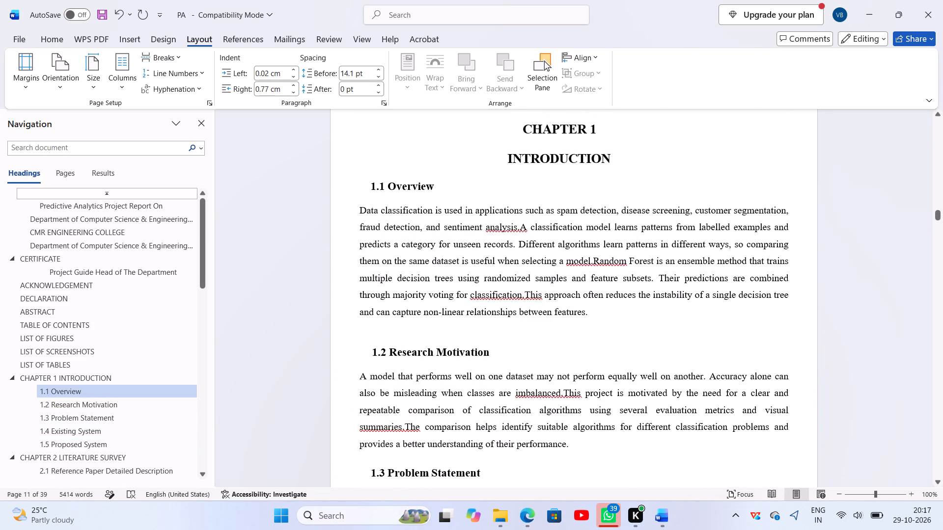
# Set the left indent of the body paragraph under "1.1 Overview" to 0.5 cm.
pyautogui.moveTo(373, 212); pyautogui.dragTo(384, 310)
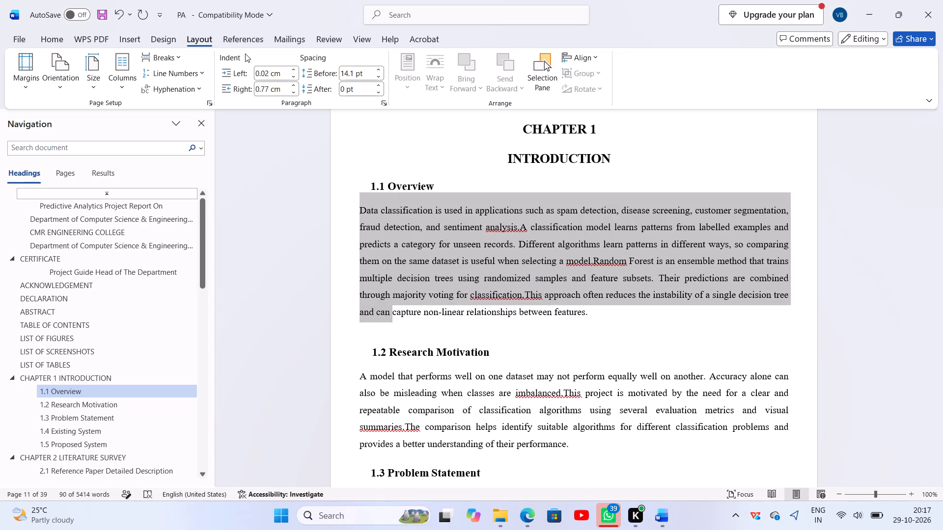
pyautogui.click(270, 77)
pyautogui.press('0')
pyautogui.press('Return')
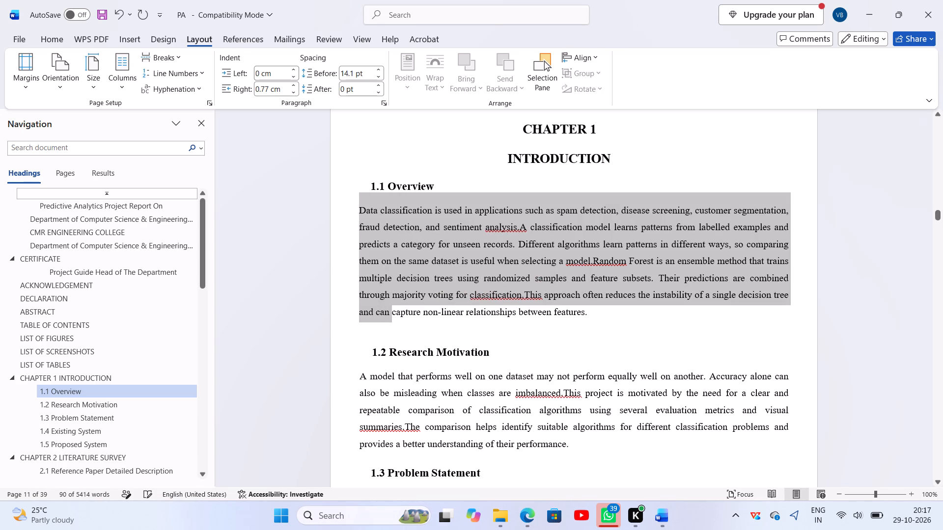
pyautogui.press('.')
pyautogui.hotkey('ctrl', 'z')
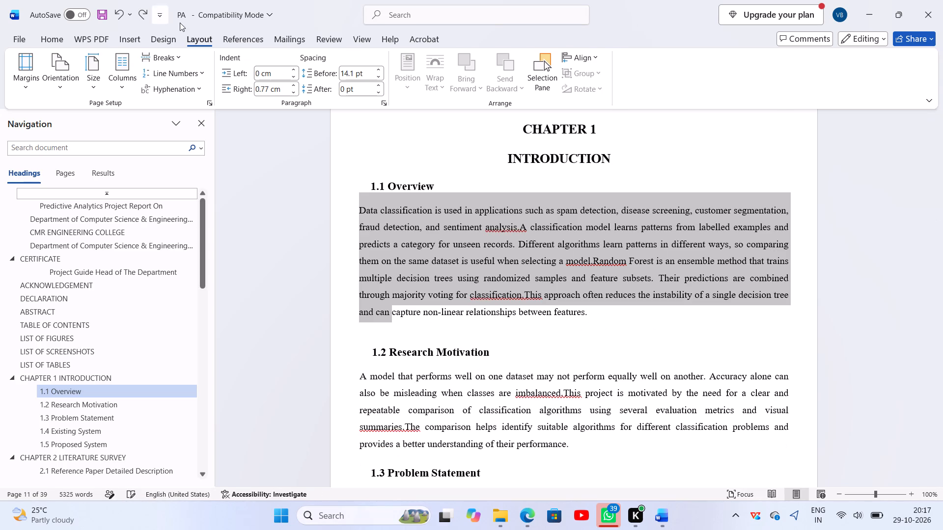
pyautogui.click(264, 69)
pyautogui.write('0.5')
pyautogui.press('Return')
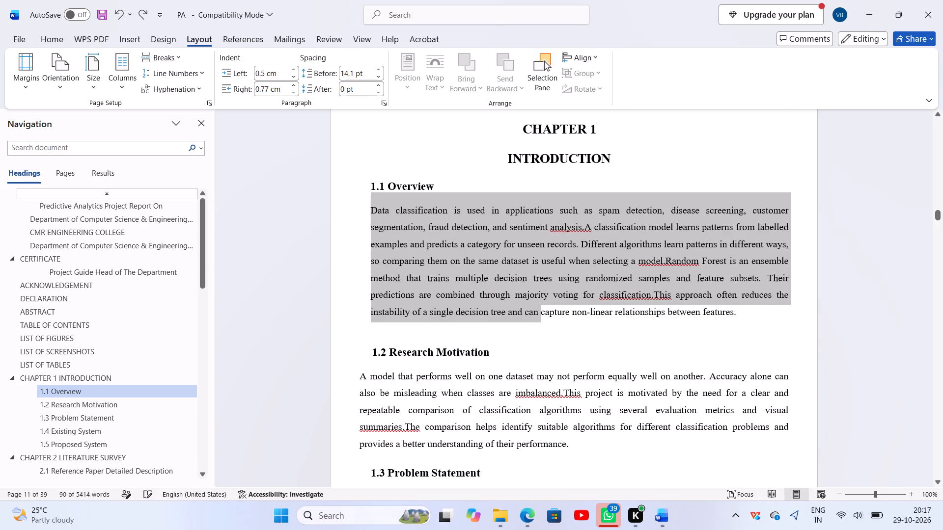
pyautogui.click(617, 311)
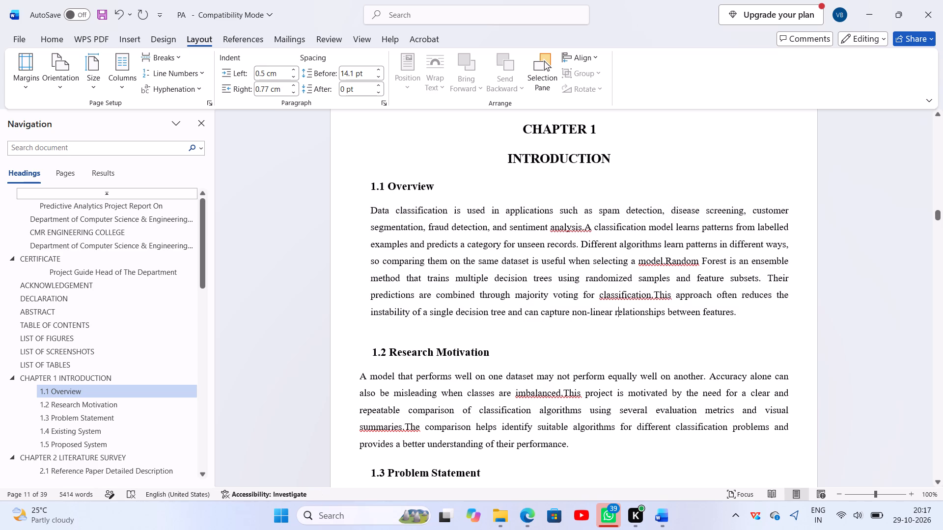
# Set the left indent of the body paragraph under "1.2 Research Motivation" to 0.5 cm.
pyautogui.scroll(-3, 413, 303)
pyautogui.moveTo(411, 290); pyautogui.dragTo(414, 349)
pyautogui.click(255, 76)
pyautogui.click(258, 74)
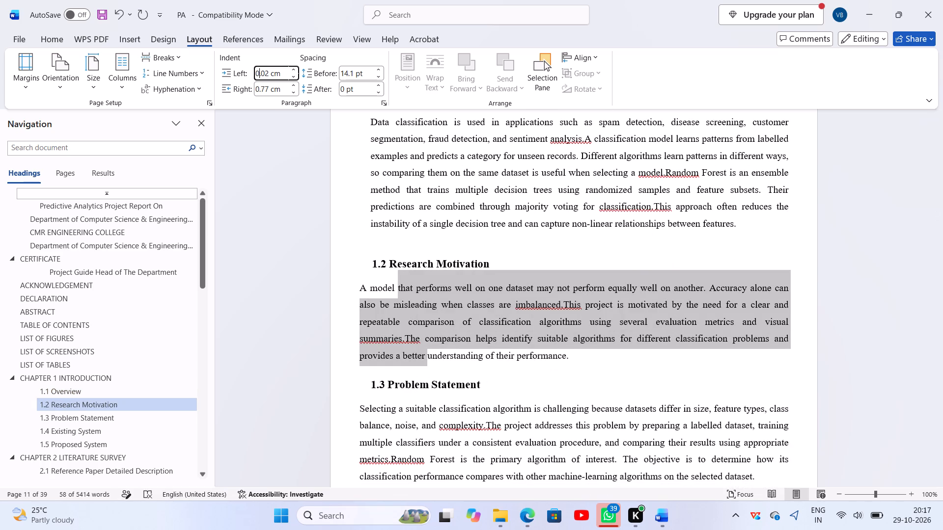
pyautogui.hotkey('ctrl', 'a')
pyautogui.write('0.5')
pyautogui.press('Return')
# Set the left indent of the body paragraphs under "1.3 Problem Statement", "1.4 Existing System" and "1.5 Proposed System" to 0.5 cm together.
pyautogui.scroll(-4, 471, 208)
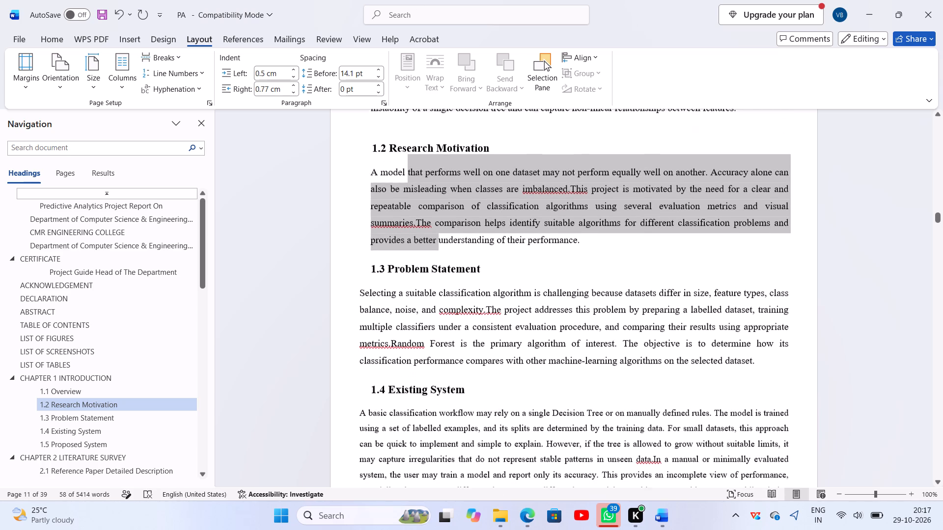
pyautogui.moveTo(489, 296); pyautogui.dragTo(497, 344)
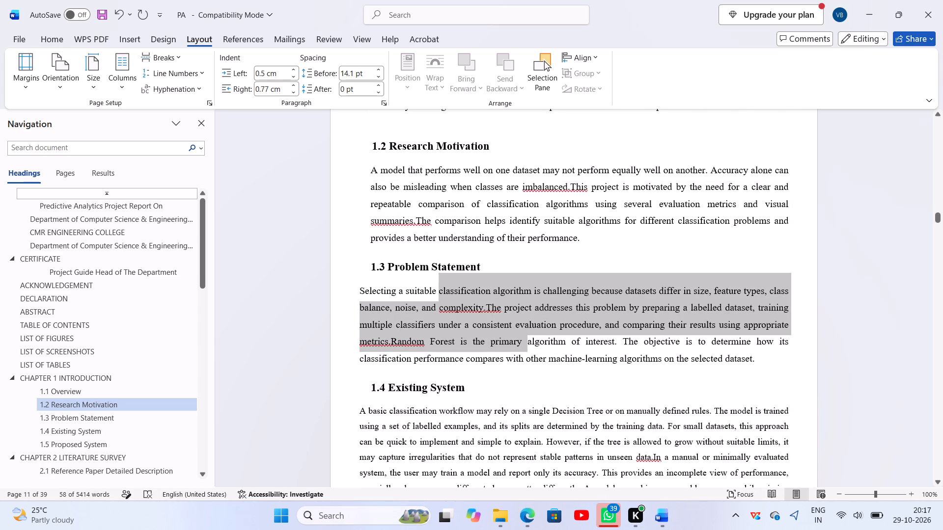
pyautogui.moveTo(497, 344); pyautogui.dragTo(503, 356)
pyautogui.scroll(-6, 508, 346)
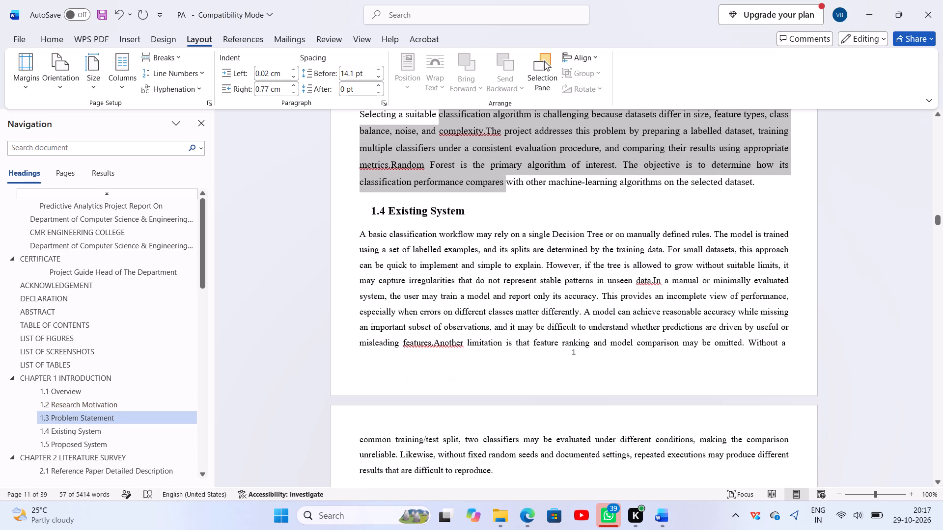
pyautogui.keyDown('ctrl'); pyautogui.moveTo(499, 233); pyautogui.dragTo(511, 343); pyautogui.keyUp('ctrl')
pyautogui.scroll(-5, 508, 336)
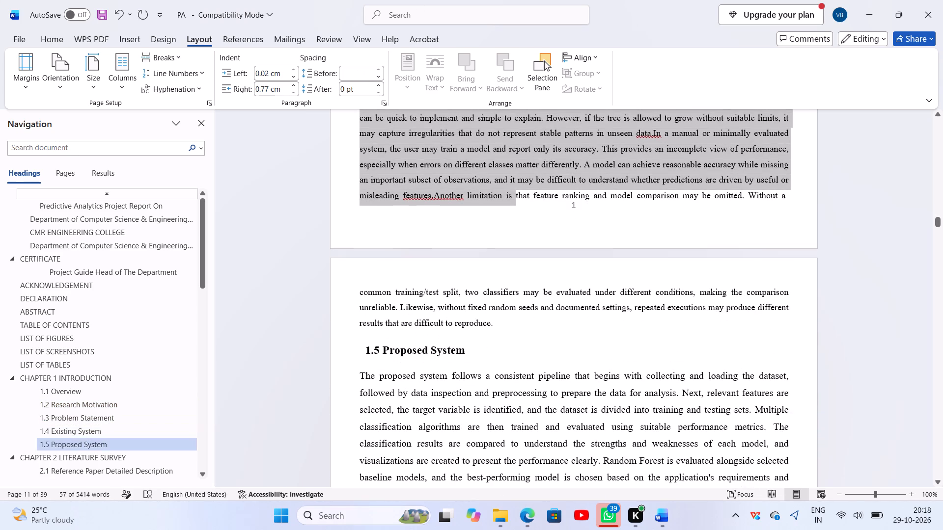
pyautogui.keyDown('ctrl'); pyautogui.moveTo(498, 320); pyautogui.dragTo(496, 290); pyautogui.keyUp('ctrl')
pyautogui.scroll(-5, 483, 386)
pyautogui.keyDown('ctrl'); pyautogui.moveTo(495, 344); pyautogui.dragTo(503, 258); pyautogui.keyUp('ctrl')
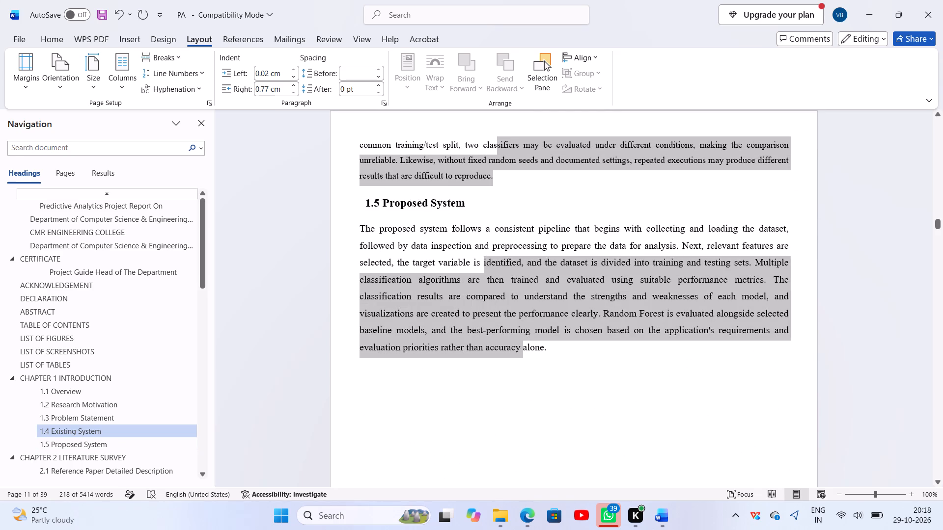
pyautogui.keyDown('ctrl'); pyautogui.moveTo(503, 258); pyautogui.dragTo(508, 231); pyautogui.keyUp('ctrl')
pyautogui.click(271, 74)
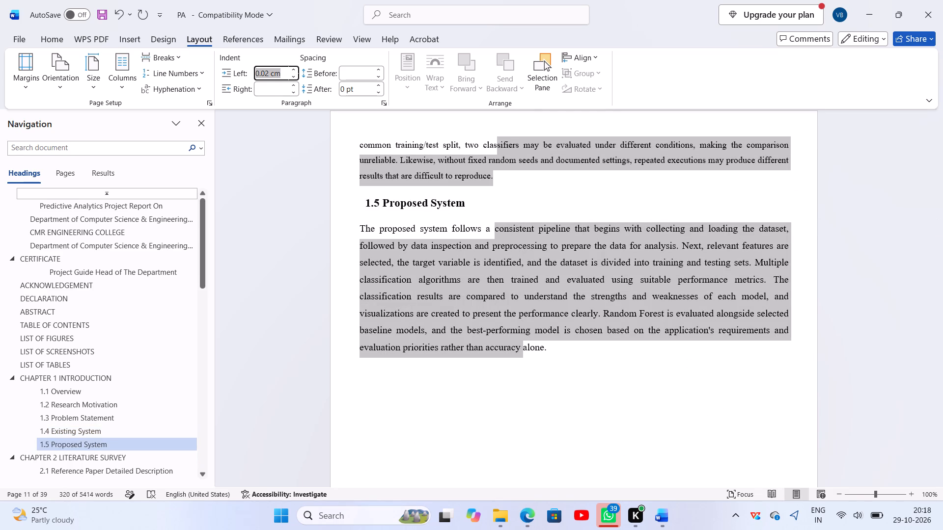
pyautogui.write('0.5')
pyautogui.press('Return')
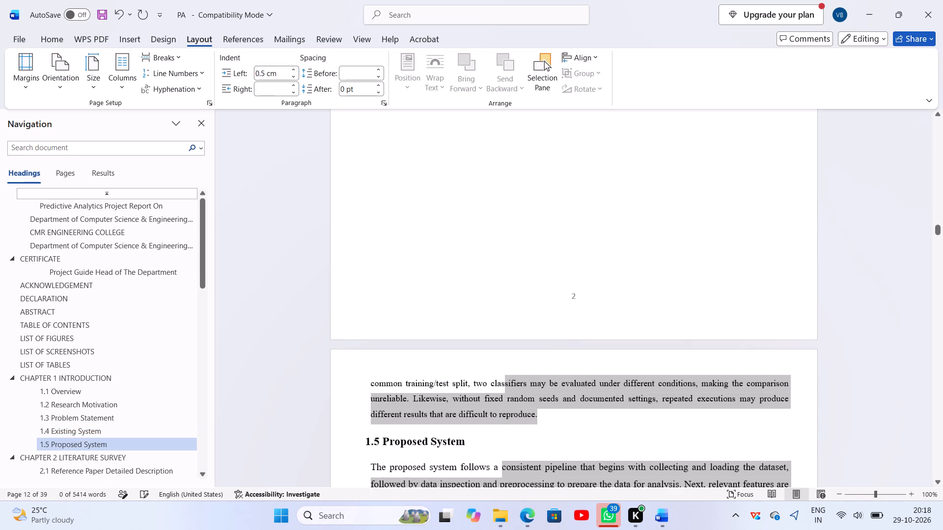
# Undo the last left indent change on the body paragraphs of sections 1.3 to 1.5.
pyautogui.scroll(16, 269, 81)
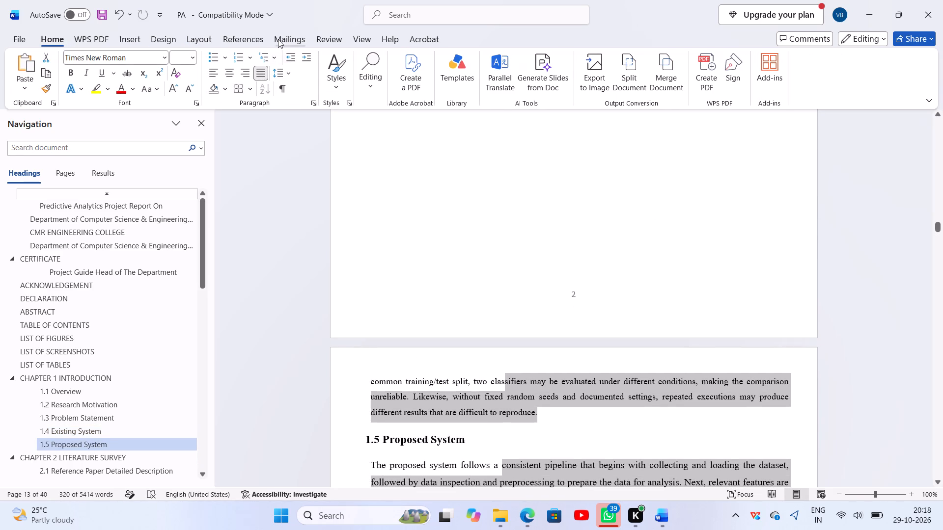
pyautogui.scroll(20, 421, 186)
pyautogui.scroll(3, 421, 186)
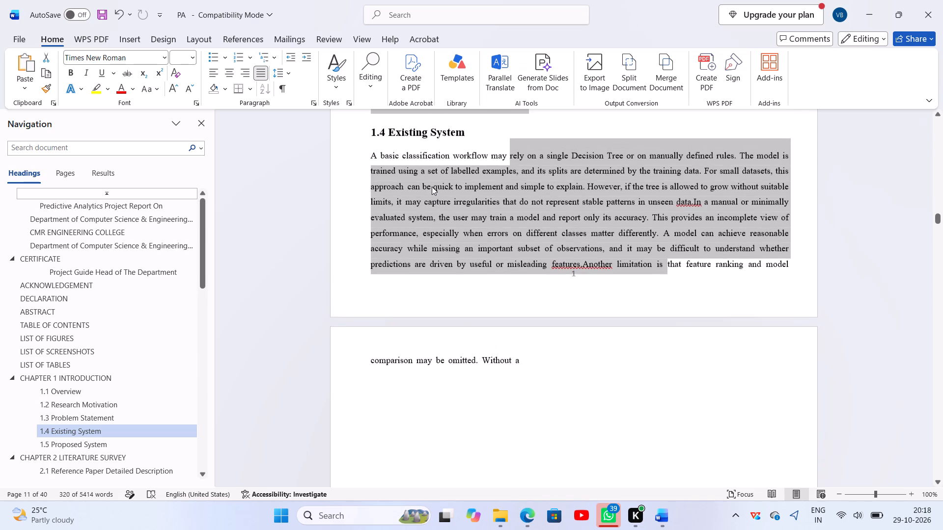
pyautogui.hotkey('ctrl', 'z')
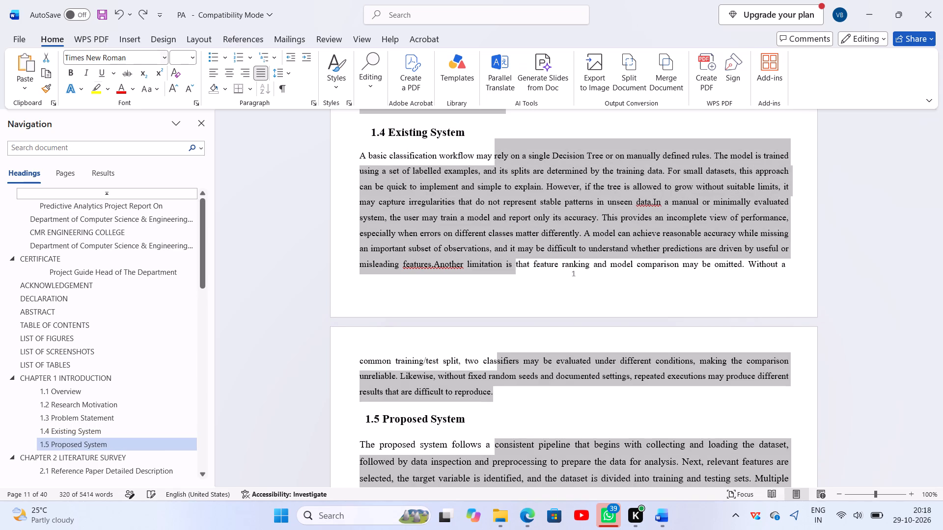
# Set the left indent of the still-selected body paragraphs of sections 1.3 to 1.5 to 0.5 cm again.
pyautogui.click(207, 42)
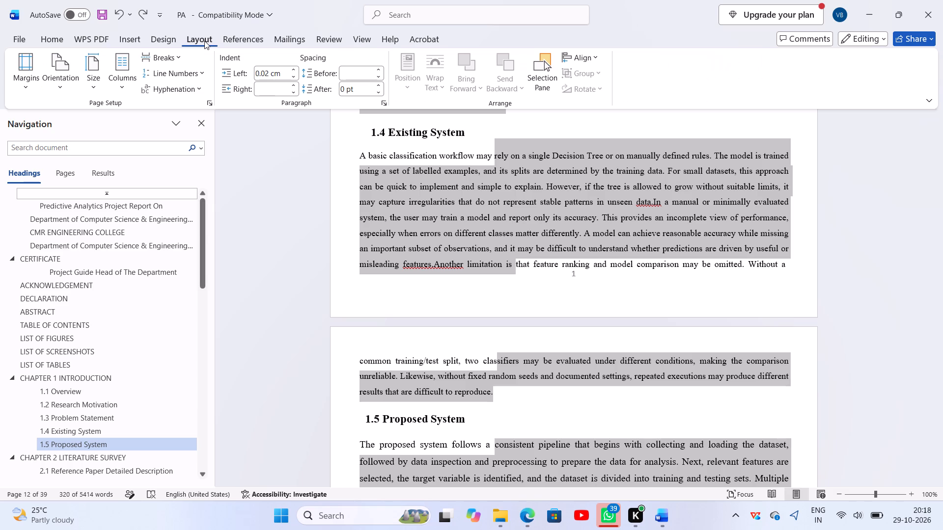
pyautogui.click(267, 69)
pyautogui.write('0.5')
pyautogui.press('Return')
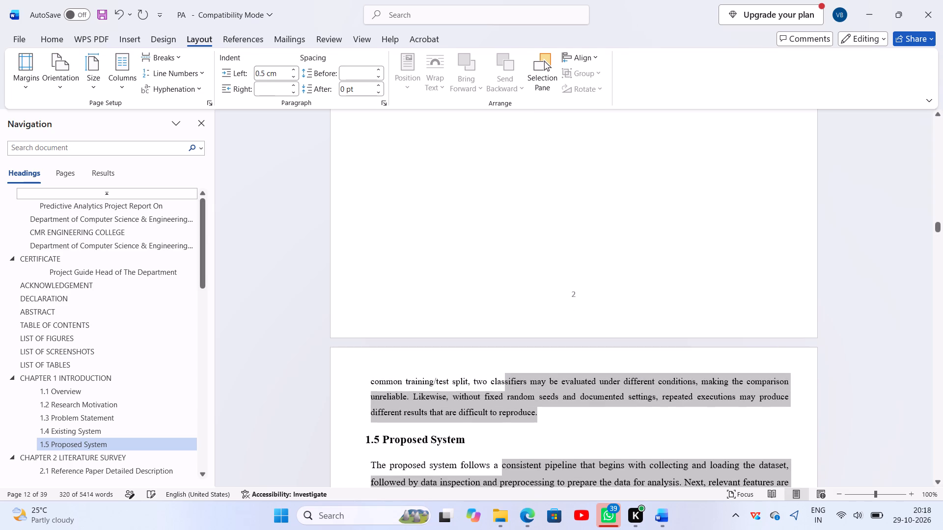
# Delete the break after "Without a" in the "1.4 Existing System" text, keeping the continuation starting with "common training/test split" intact.
pyautogui.scroll(20, 561, 231)
pyautogui.scroll(9, 561, 231)
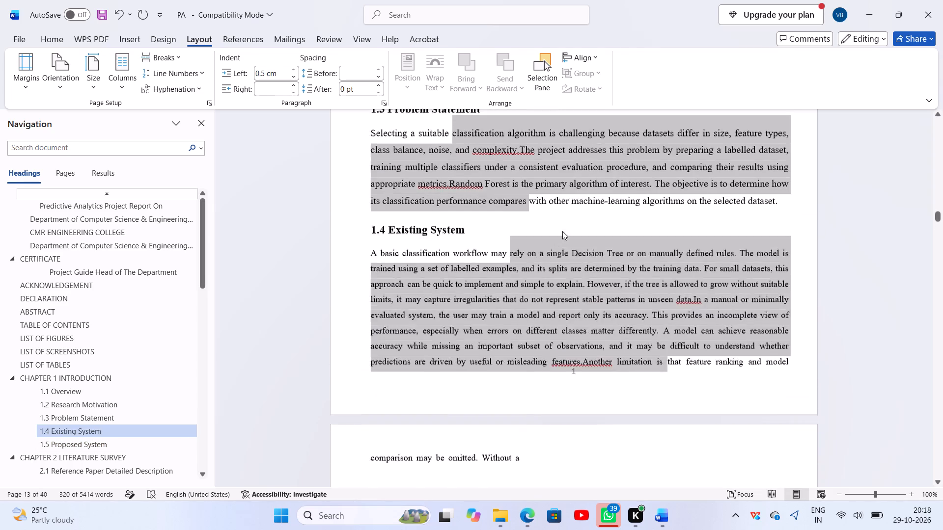
pyautogui.scroll(11, 459, 197)
pyautogui.scroll(-6, 459, 198)
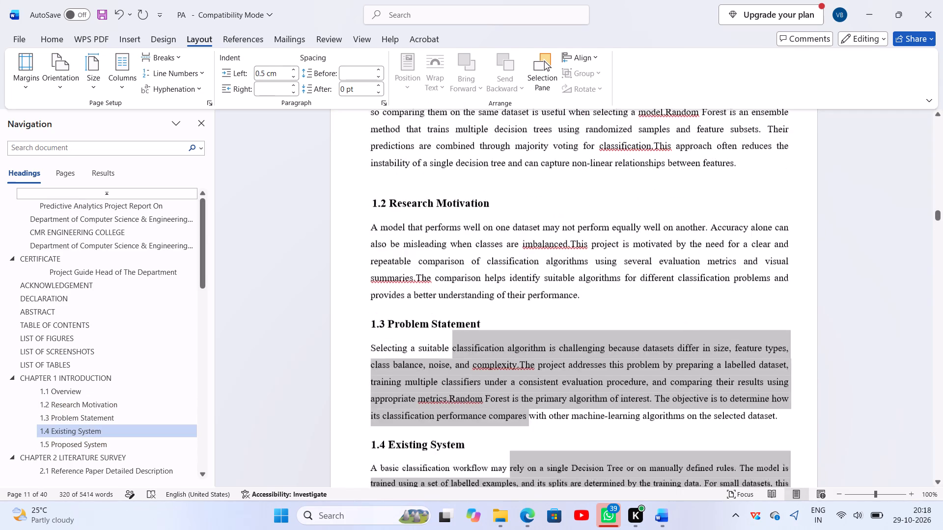
pyautogui.scroll(-18, 462, 206)
pyautogui.scroll(4, 463, 205)
pyautogui.click(503, 296)
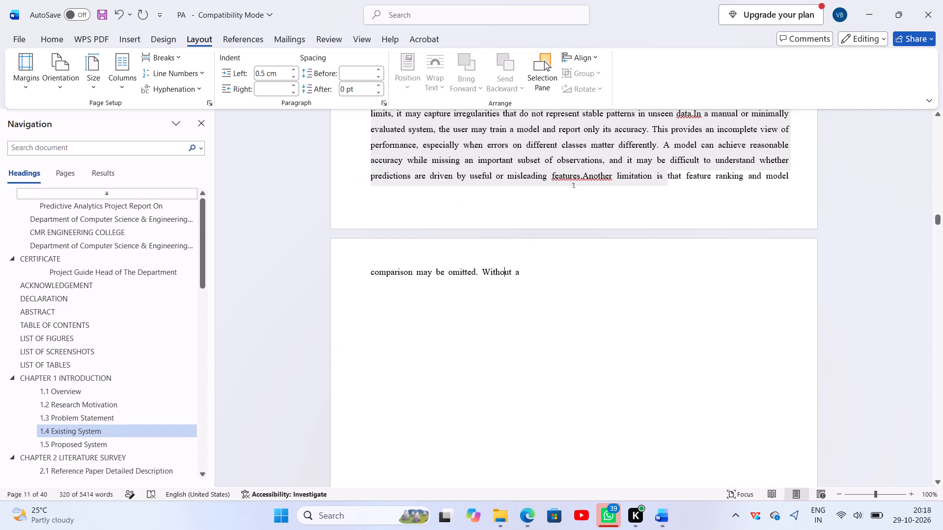
pyautogui.click(530, 284)
pyautogui.press('Delete')
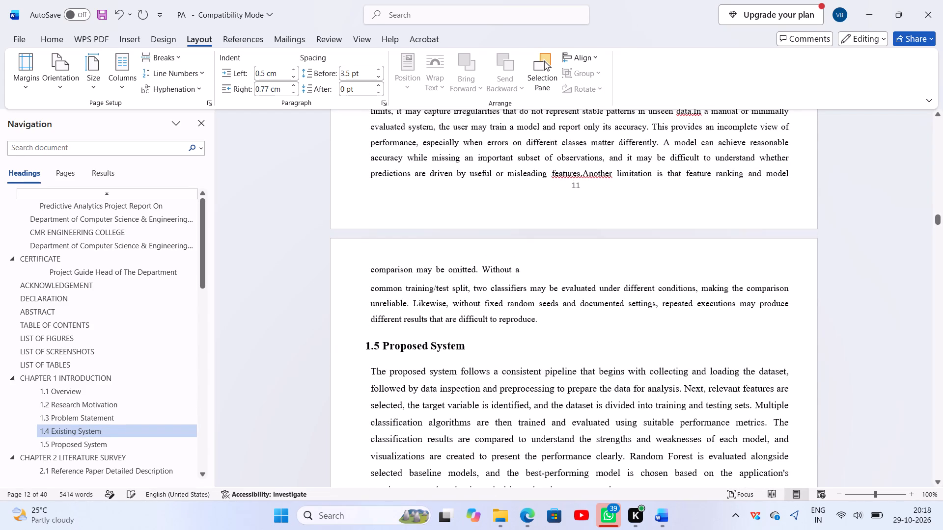
pyautogui.press('Delete')
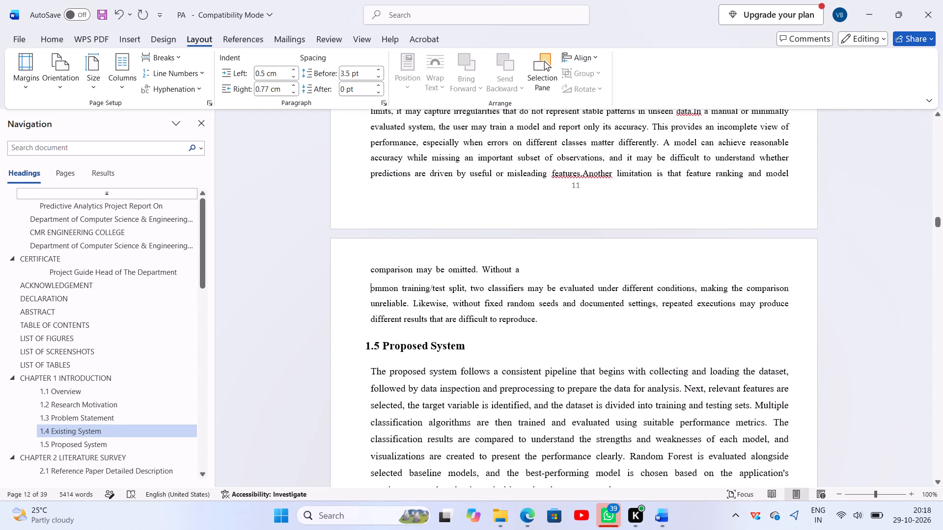
pyautogui.press('c')
# Join the line starting with "common training/test split" to the preceding "Without a" as one paragraph, separated by a space.
pyautogui.press('Left')
pyautogui.press('BackSpace')
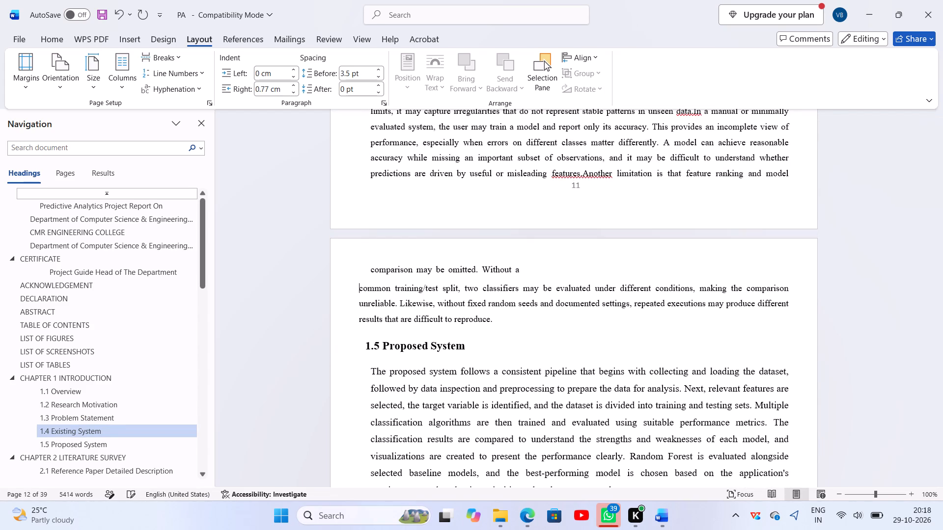
pyautogui.press('BackSpace')
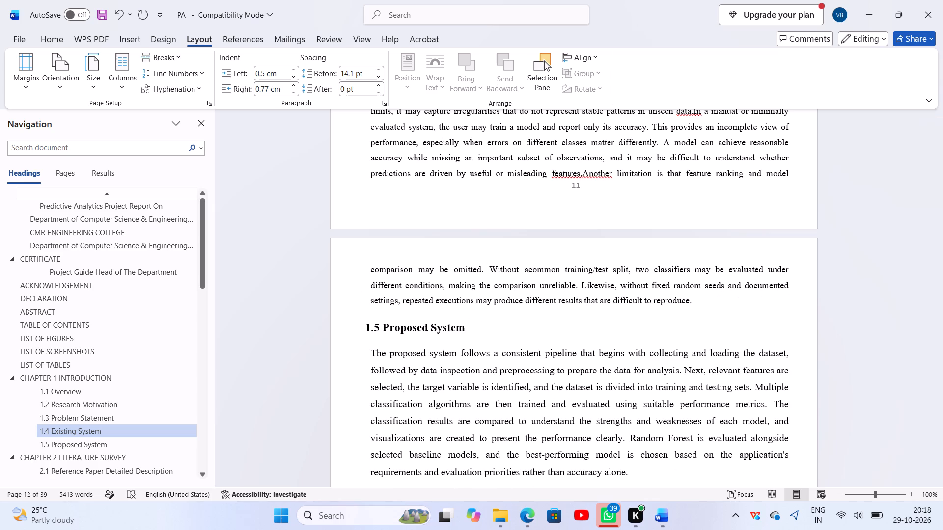
pyautogui.press('space')
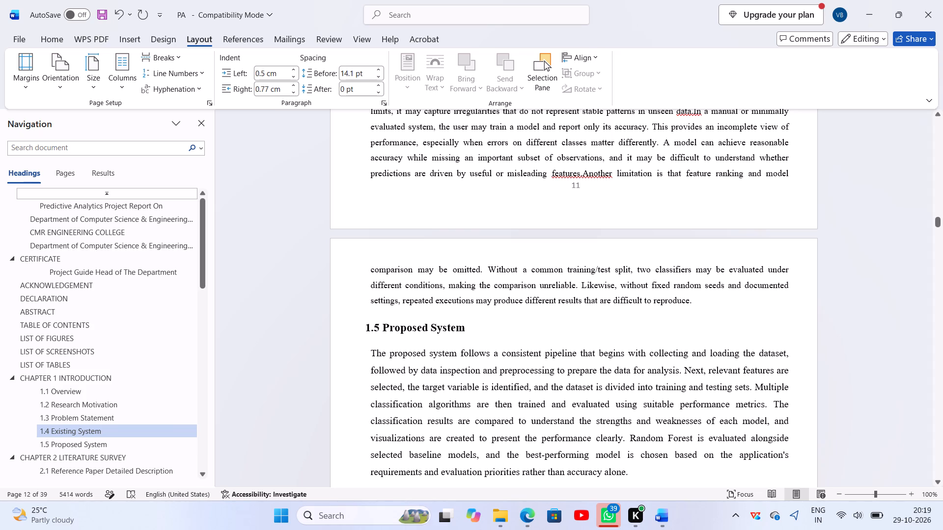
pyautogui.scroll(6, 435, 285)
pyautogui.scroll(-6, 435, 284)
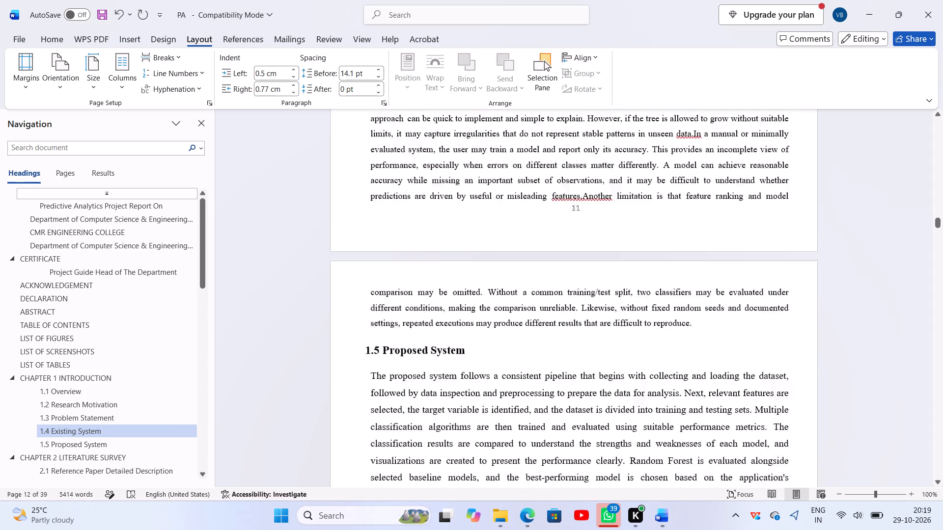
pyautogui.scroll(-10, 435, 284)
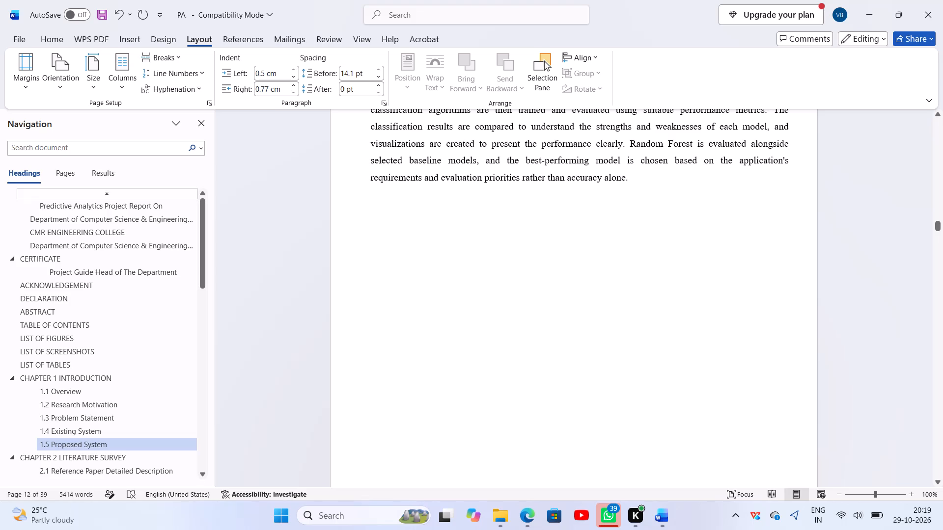
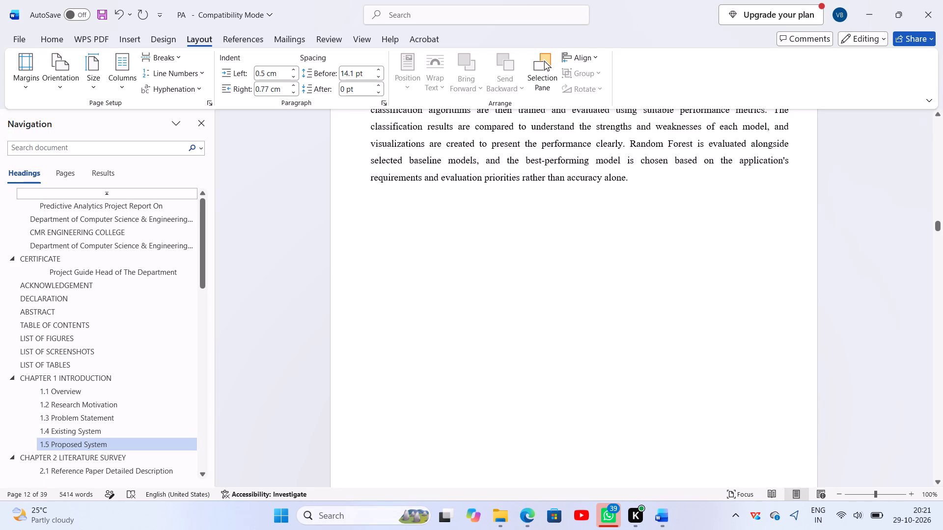
# Set the left indent of the title, author and abstract paragraphs under Literature Surveys 1 to 5 to 0.5 cm, excluding the headings.
pyautogui.scroll(6, 570, 251)
pyautogui.scroll(2, 480, 246)
pyautogui.scroll(-20, 480, 246)
pyautogui.scroll(-3, 480, 246)
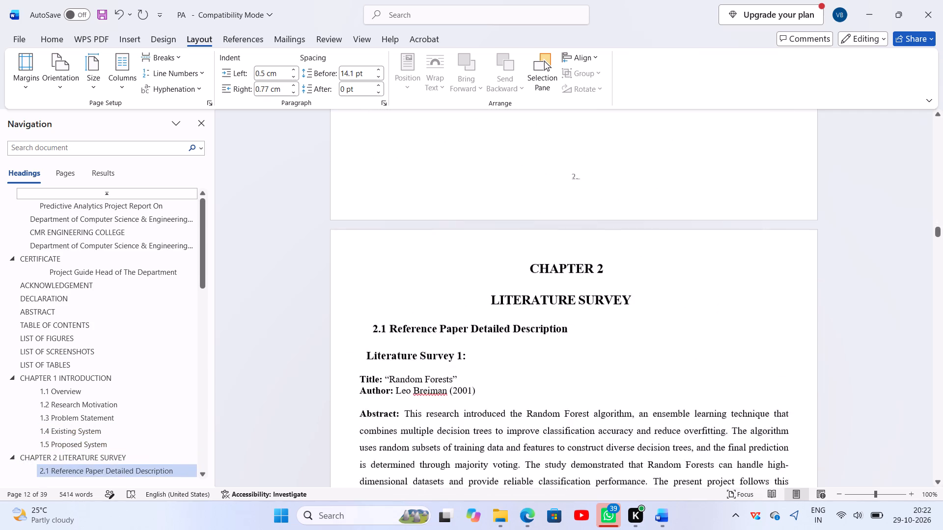
pyautogui.scroll(-4, 479, 242)
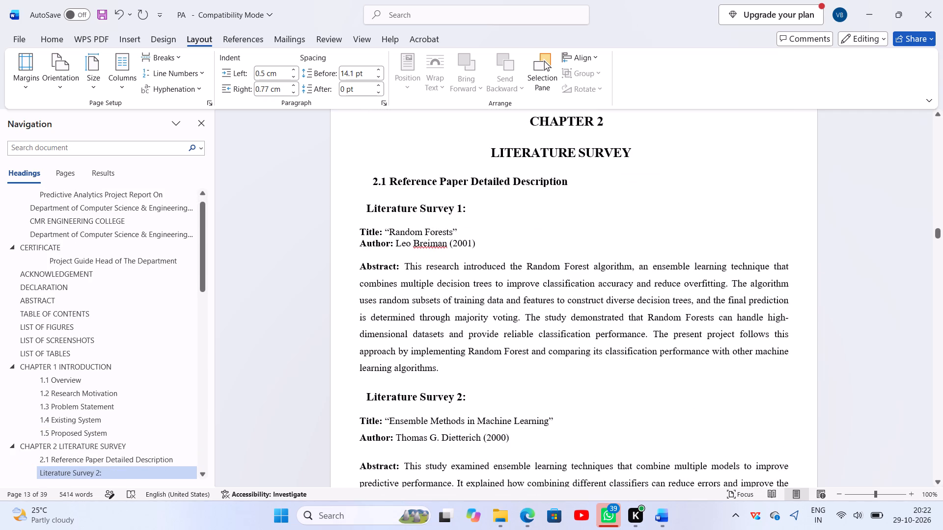
pyautogui.moveTo(360, 233); pyautogui.dragTo(459, 383)
pyautogui.scroll(-4, 427, 359)
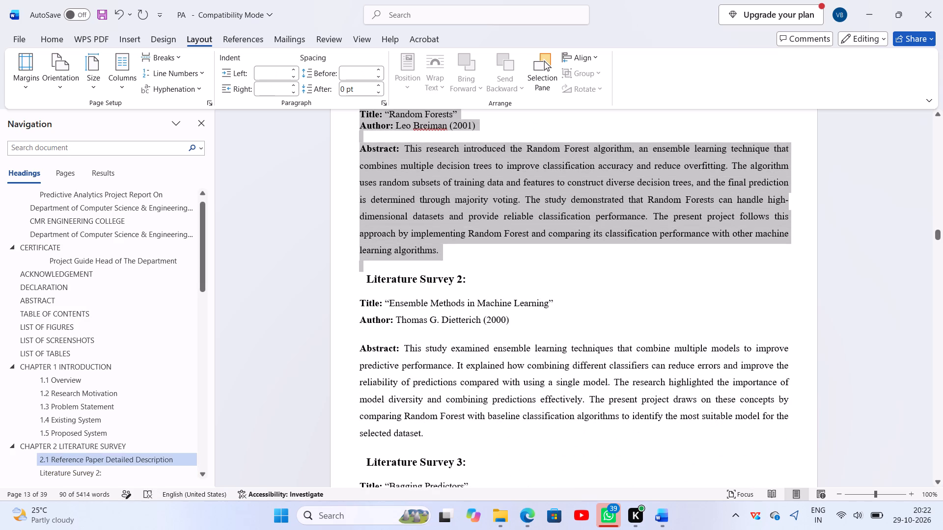
pyautogui.keyDown('ctrl'); pyautogui.moveTo(357, 298); pyautogui.dragTo(427, 430); pyautogui.keyUp('ctrl')
pyautogui.scroll(-7, 415, 366)
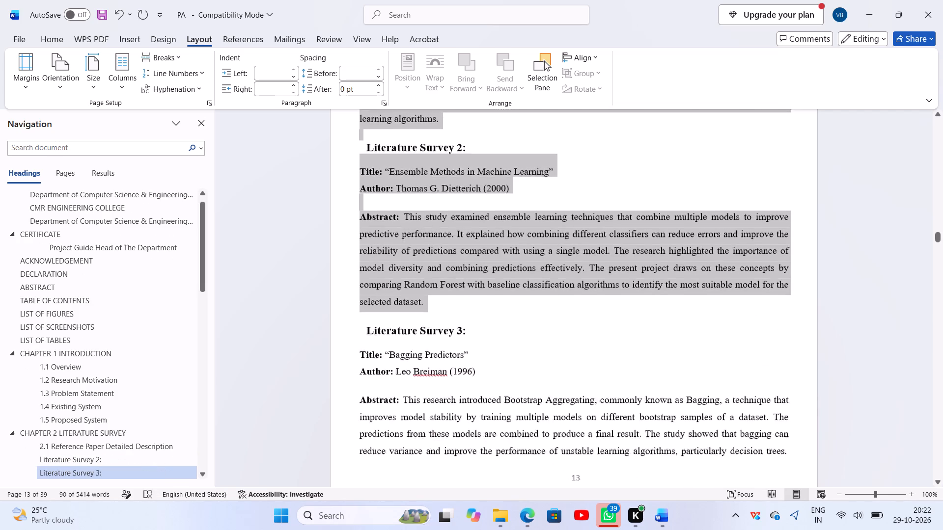
pyautogui.keyDown('ctrl'); pyautogui.moveTo(360, 280); pyautogui.dragTo(446, 471); pyautogui.keyUp('ctrl')
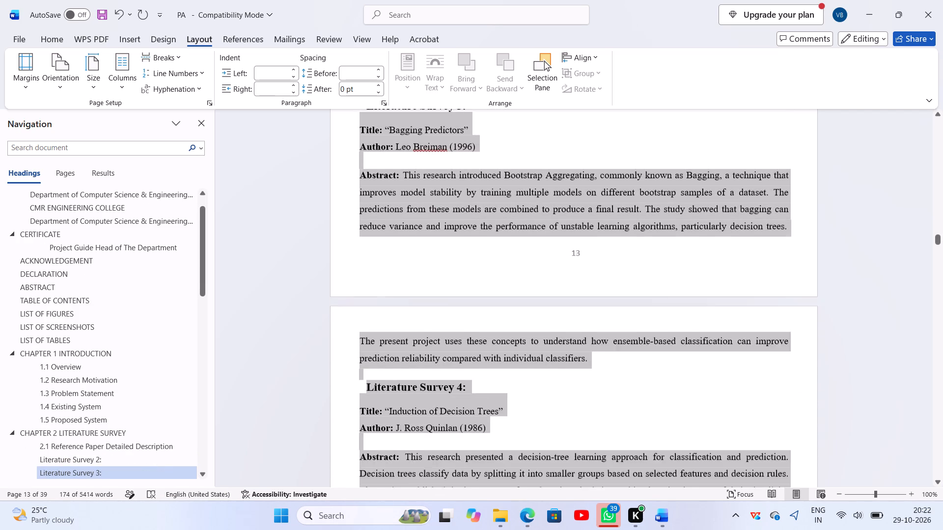
pyautogui.keyDown('ctrl'); pyautogui.moveTo(446, 471); pyautogui.dragTo(586, 327); pyautogui.keyUp('ctrl')
pyautogui.scroll(-5, 452, 321)
pyautogui.keyDown('ctrl'); pyautogui.moveTo(360, 226); pyautogui.dragTo(692, 343); pyautogui.keyUp('ctrl')
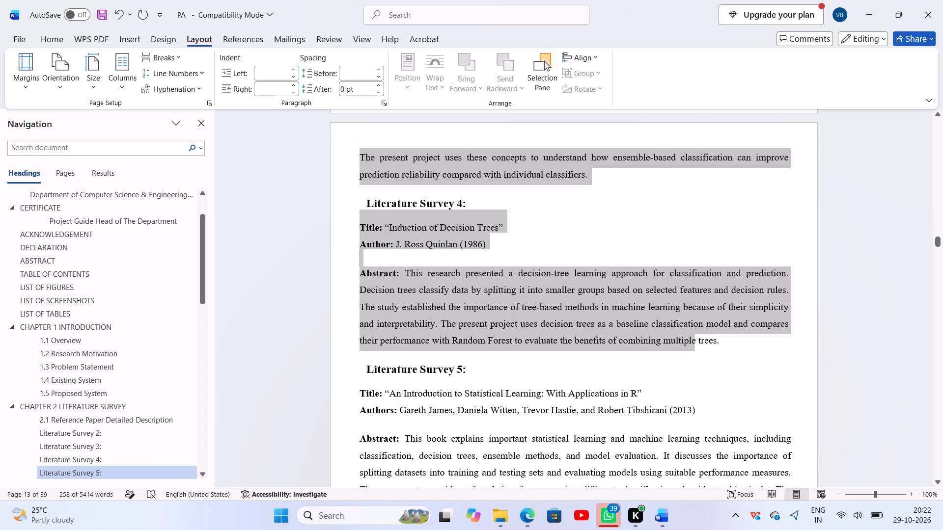
pyautogui.keyDown('ctrl'); pyautogui.moveTo(692, 343); pyautogui.dragTo(719, 340); pyautogui.keyUp('ctrl')
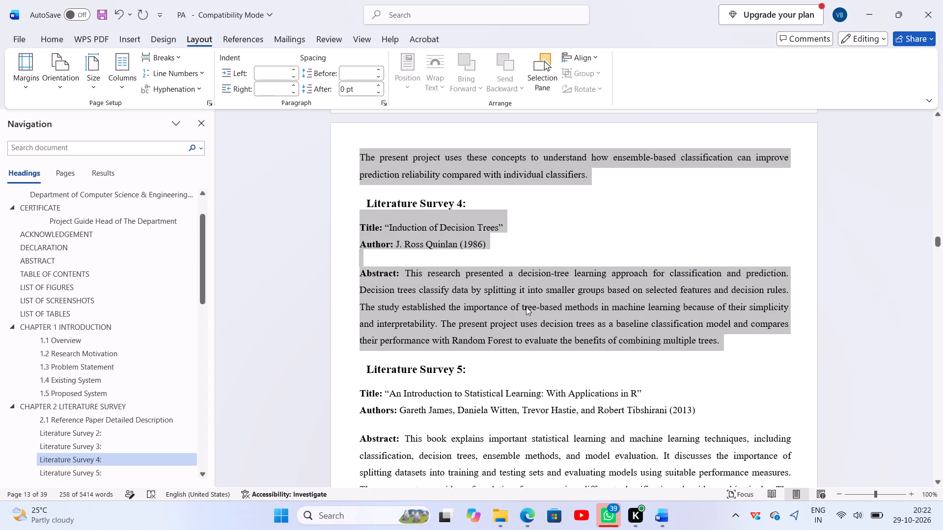
pyautogui.scroll(-5, 446, 258)
pyautogui.keyDown('ctrl'); pyautogui.moveTo(359, 242); pyautogui.dragTo(666, 351); pyautogui.keyUp('ctrl')
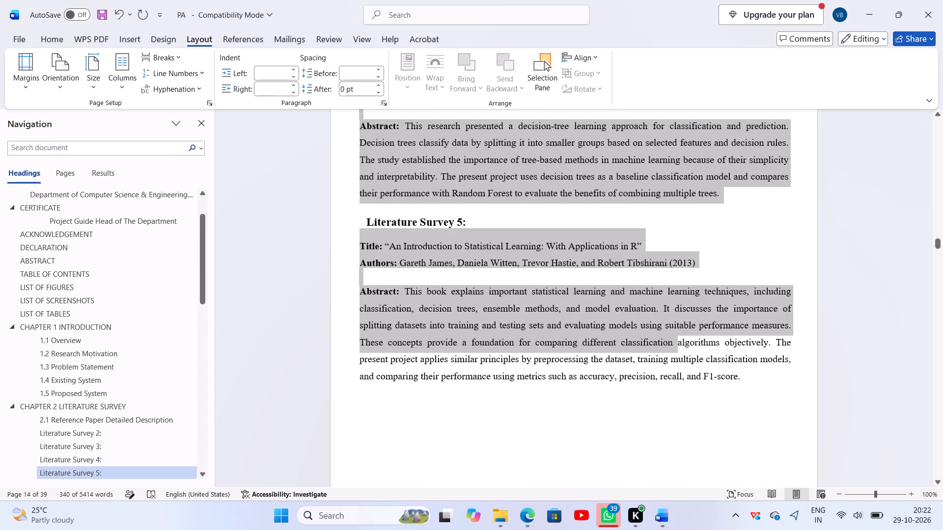
pyautogui.keyDown('ctrl'); pyautogui.moveTo(666, 351); pyautogui.dragTo(745, 388); pyautogui.keyUp('ctrl')
pyautogui.scroll(-7, 541, 284)
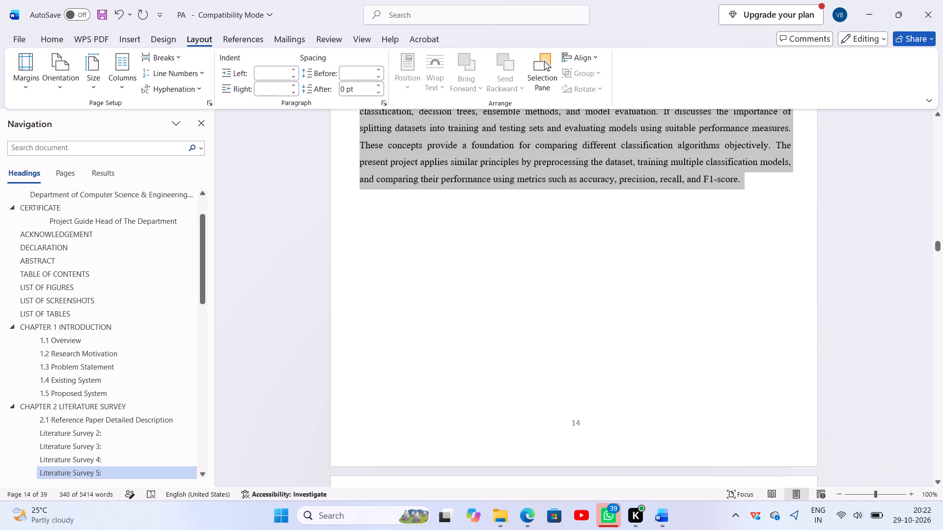
pyautogui.click(278, 76)
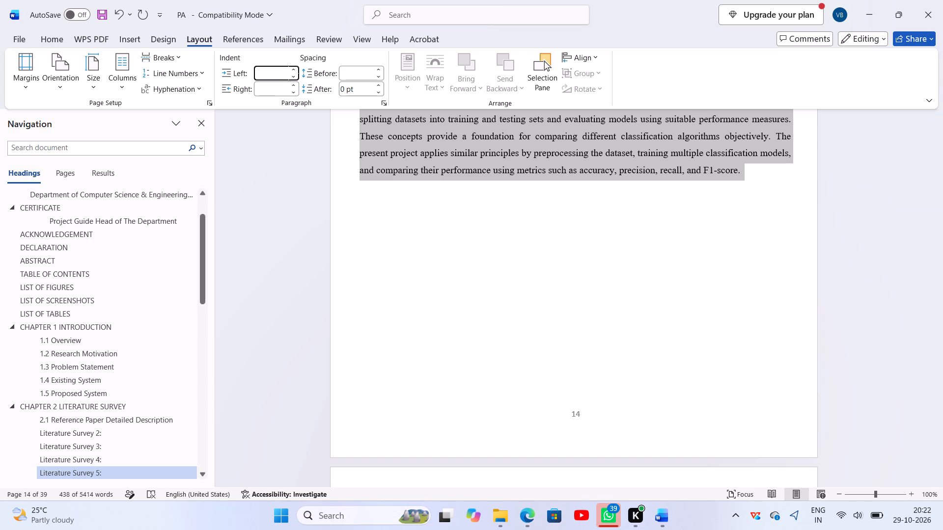
pyautogui.write('0.5')
pyautogui.press('Return')
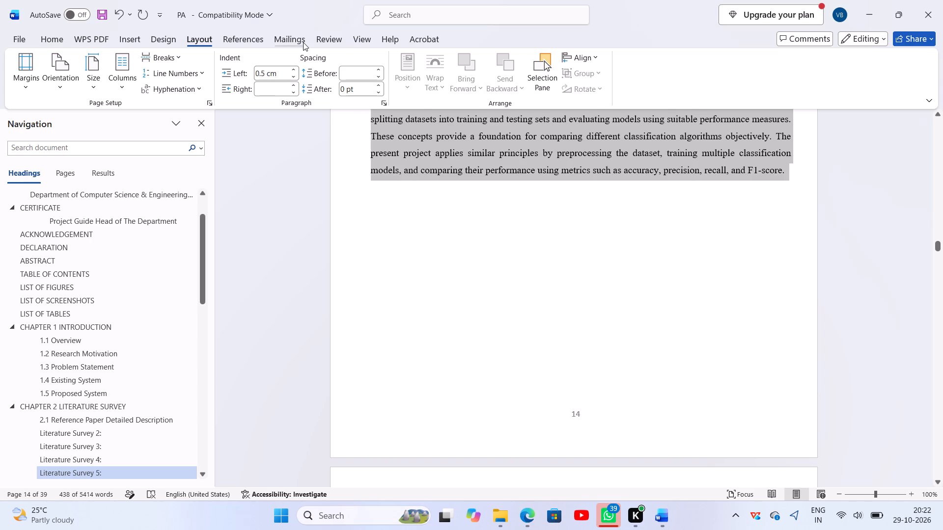
# Set the left indent of the body paragraph under "2.2 Summary of Literature" to 0.5 cm.
pyautogui.scroll(7, 303, 42)
pyautogui.scroll(-6, 166, 41)
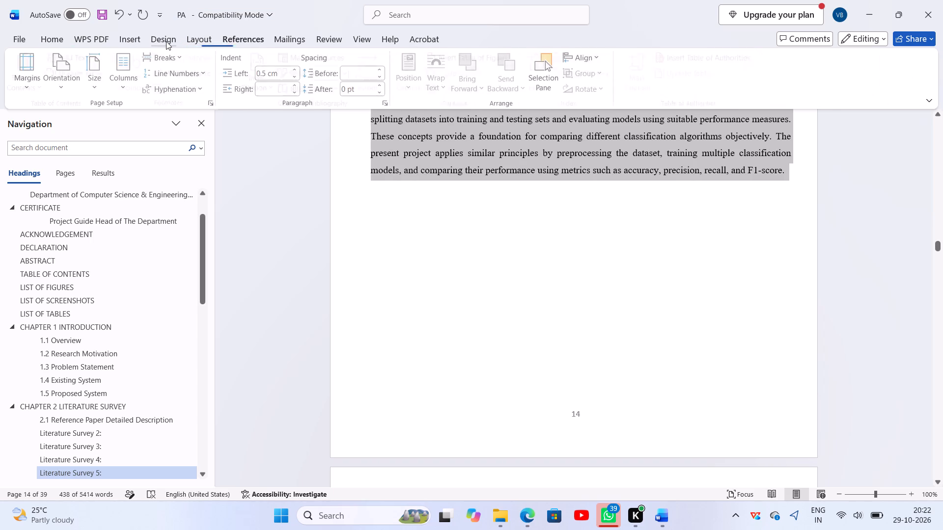
pyautogui.scroll(2, 168, 42)
pyautogui.scroll(4, 541, 251)
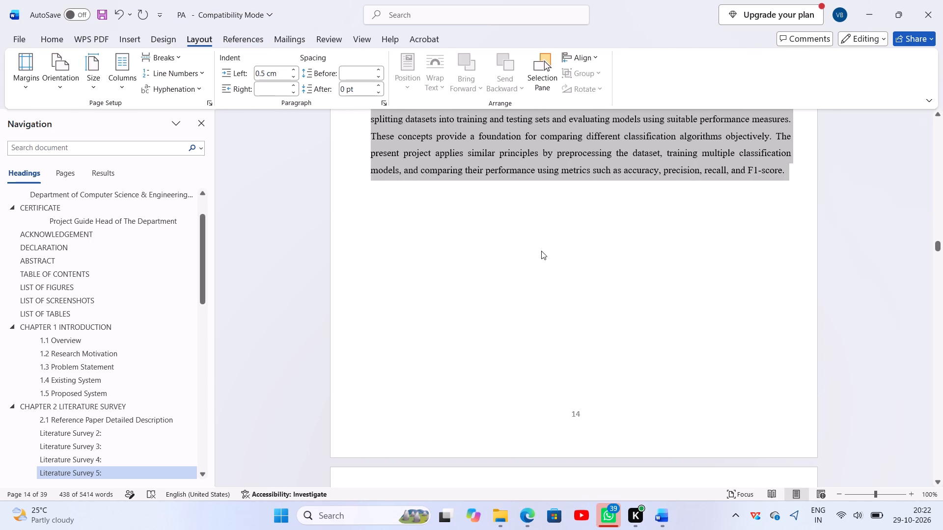
pyautogui.scroll(4, 541, 251)
pyautogui.scroll(-16, 588, 297)
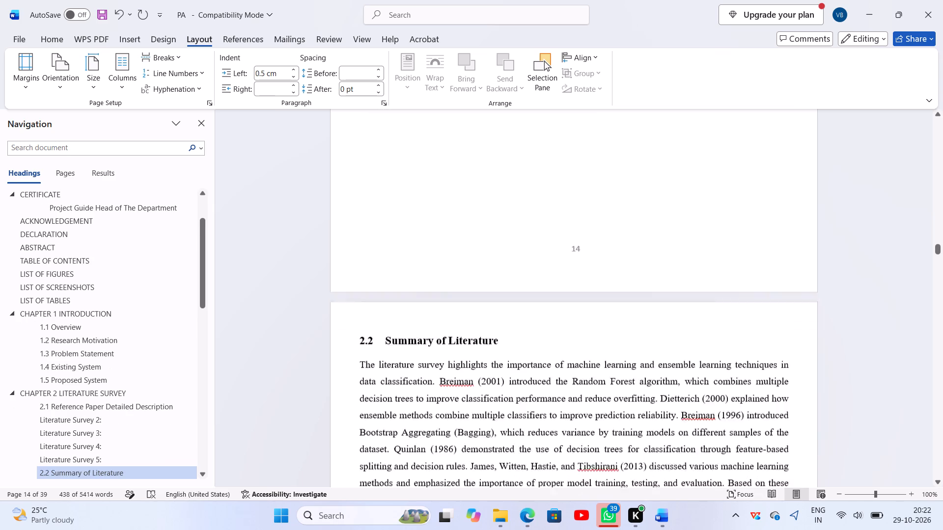
pyautogui.scroll(-3, 574, 286)
pyautogui.click(485, 252)
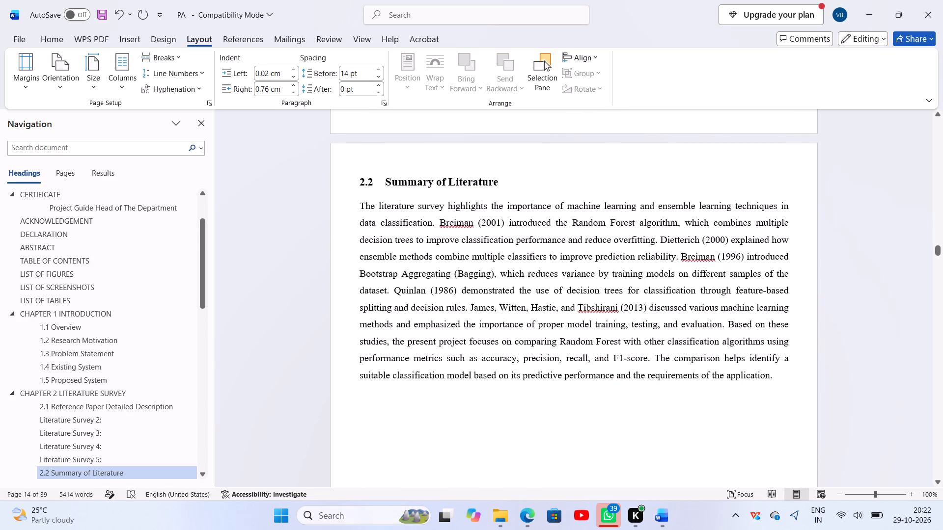
pyautogui.moveTo(356, 203); pyautogui.dragTo(793, 379)
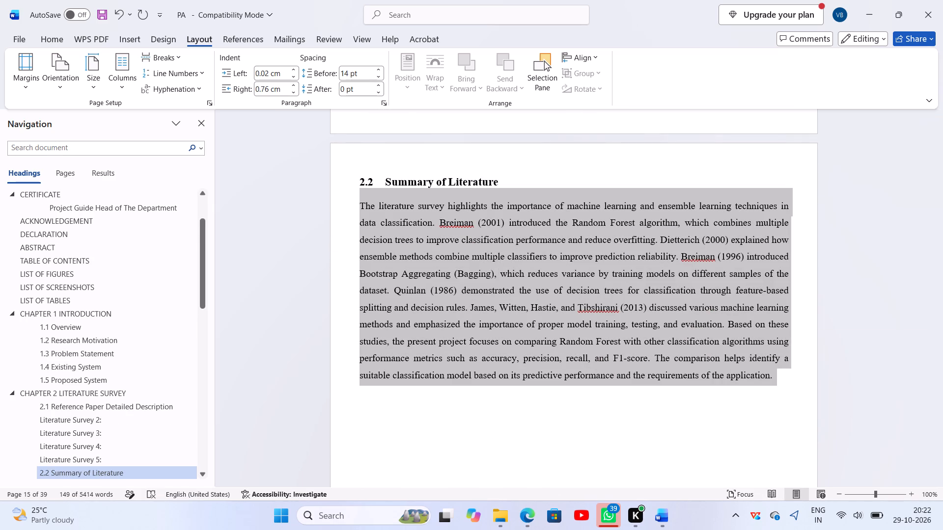
pyautogui.click(274, 72)
pyautogui.write('0.5')
pyautogui.press('Return')
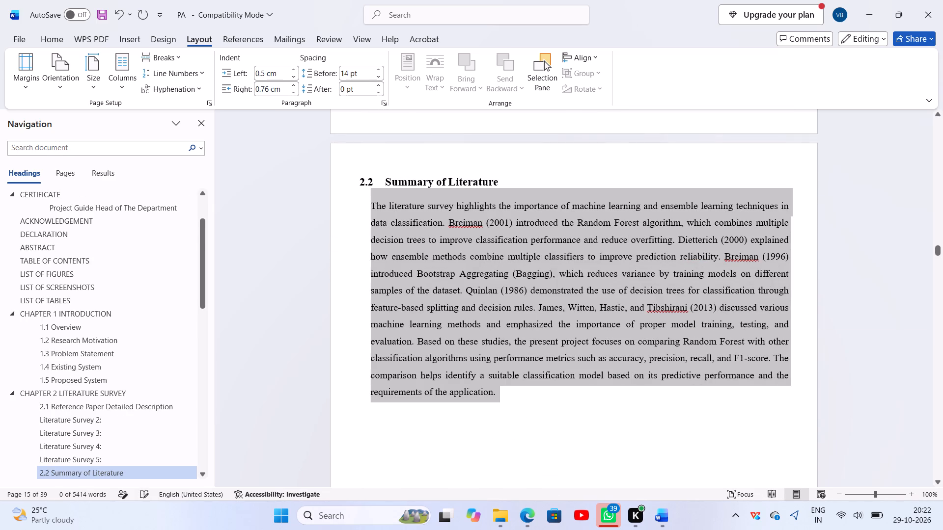
# Set the left indent of the introductory paragraph under "3.1 Software Requirements" to 0.5 cm.
pyautogui.scroll(-20, 662, 150)
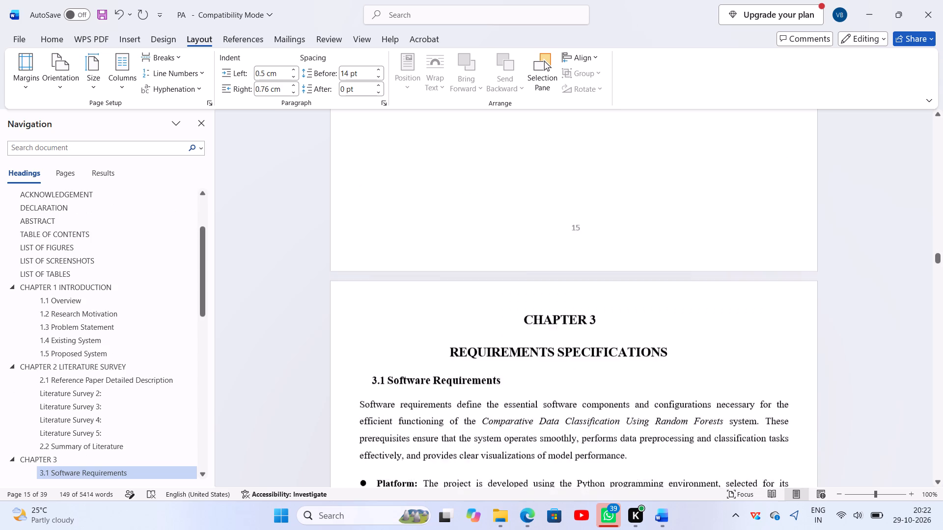
pyautogui.scroll(-3, 637, 196)
pyautogui.scroll(-3, 473, 253)
pyautogui.moveTo(359, 200); pyautogui.dragTo(379, 211)
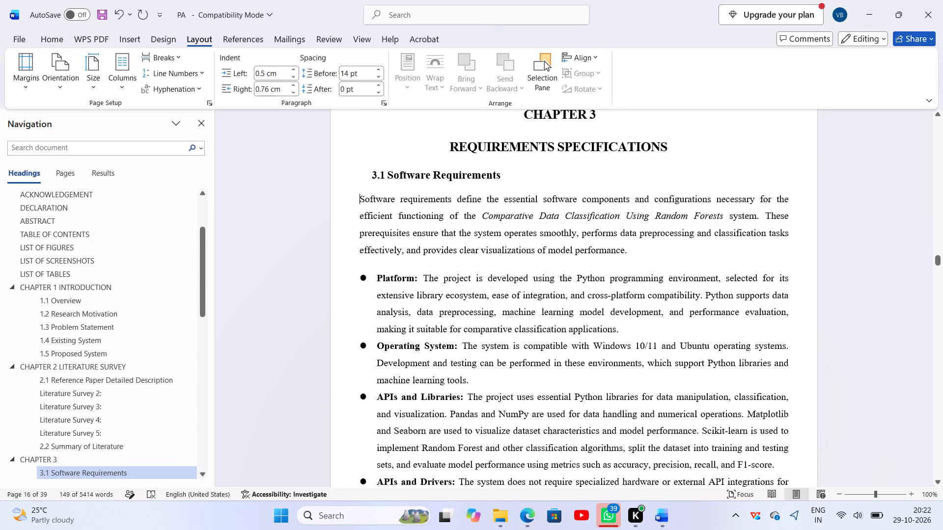
pyautogui.moveTo(379, 211); pyautogui.dragTo(628, 254)
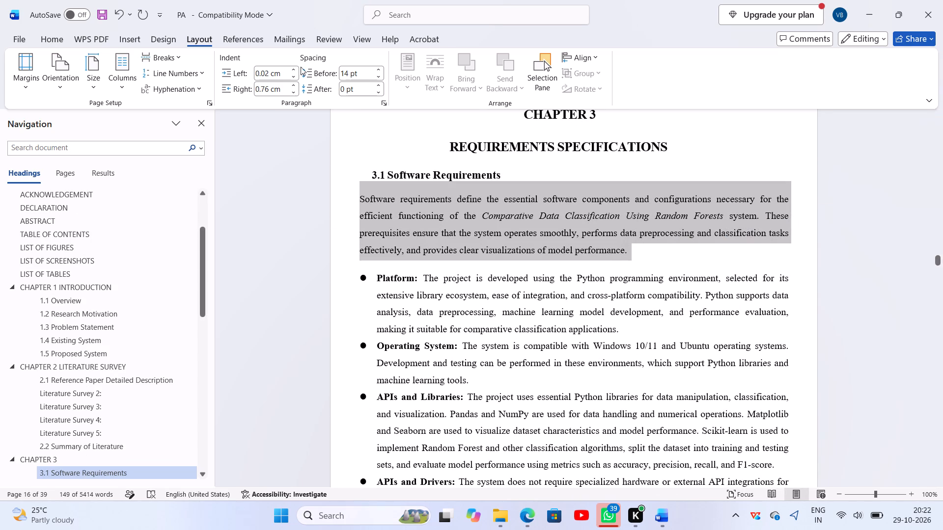
pyautogui.click(269, 77)
pyautogui.write('0.5')
pyautogui.press('Return')
# Set the left indent of the 3.1 bullet list, from "Platform" through "Development Frameworks and Tools", to 0.75 cm.
pyautogui.scroll(-3, 392, 263)
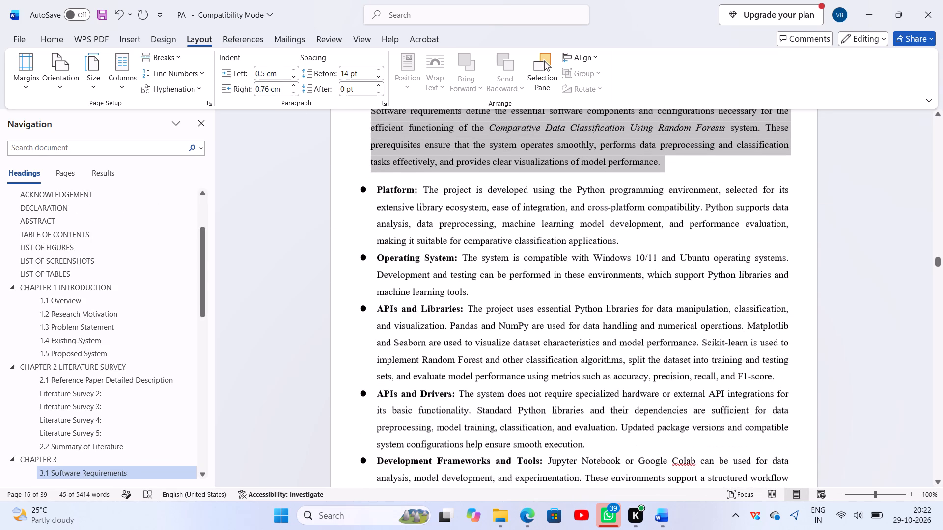
pyautogui.moveTo(373, 192); pyautogui.dragTo(505, 491)
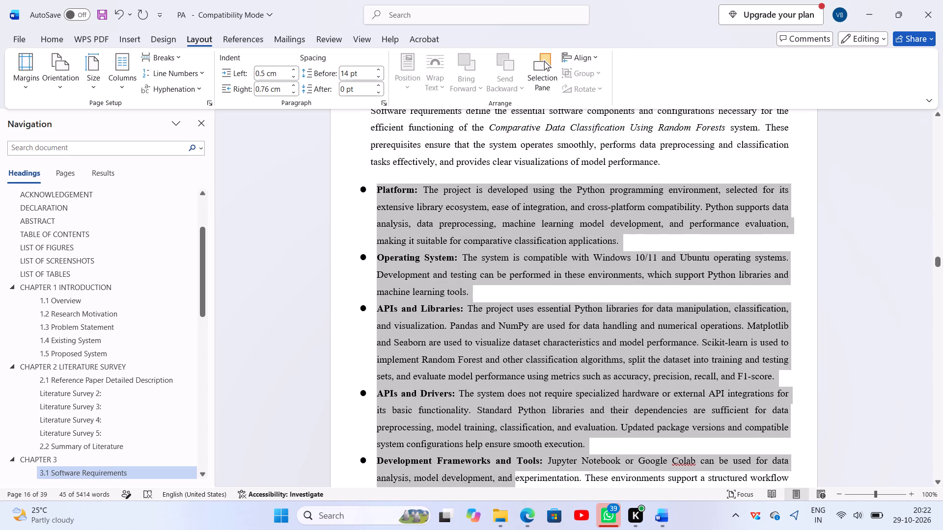
pyautogui.moveTo(505, 491); pyautogui.dragTo(578, 186)
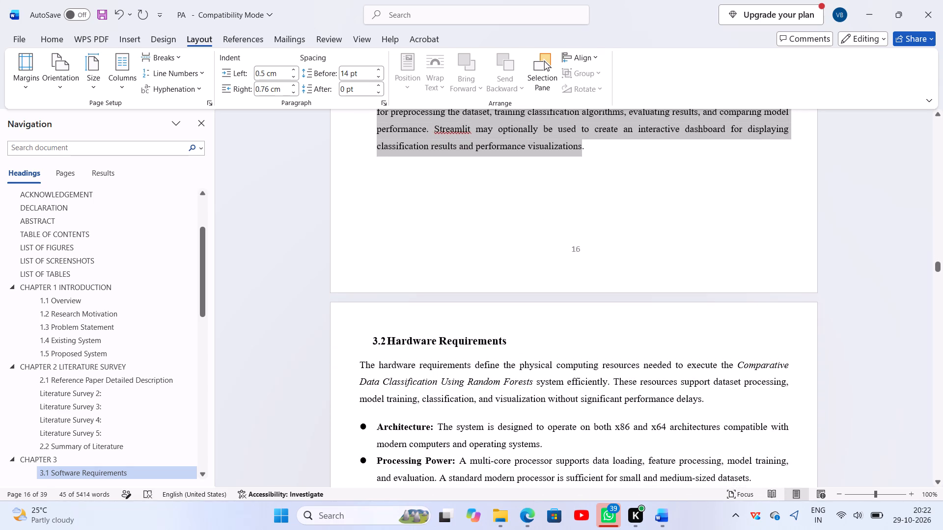
pyautogui.moveTo(578, 186); pyautogui.dragTo(594, 160)
pyautogui.click(279, 73)
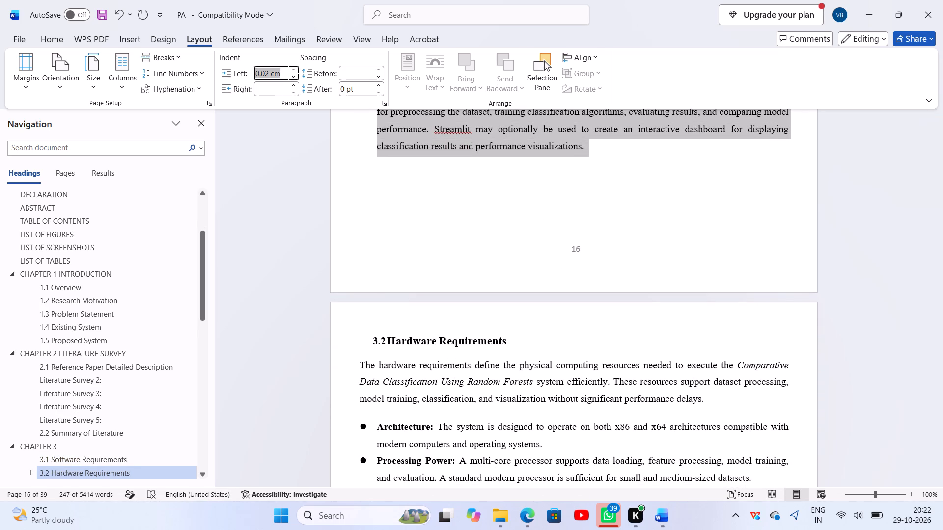
pyautogui.write('0.75')
pyautogui.press('Return')
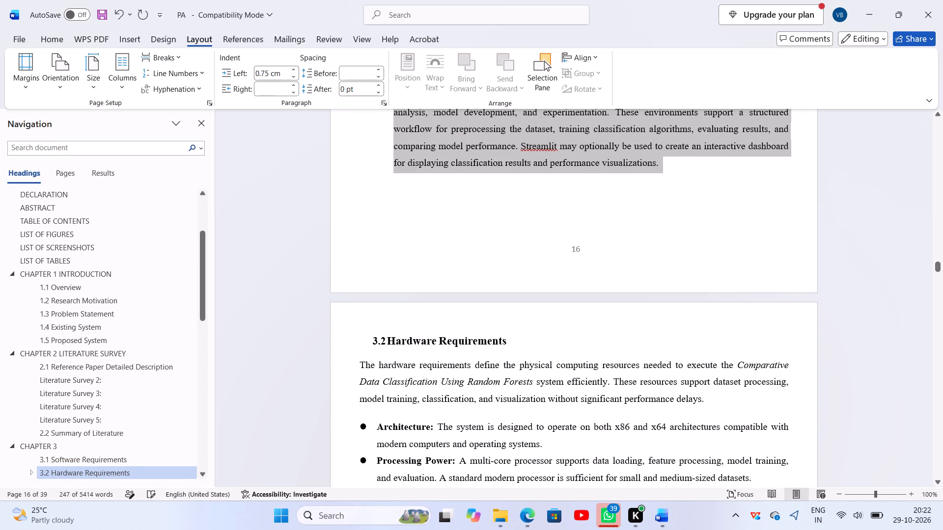
# Set the left indent of the introductory paragraph under "3.2 Hardware Requirements" to 0.5 cm.
pyautogui.scroll(19, 474, 232)
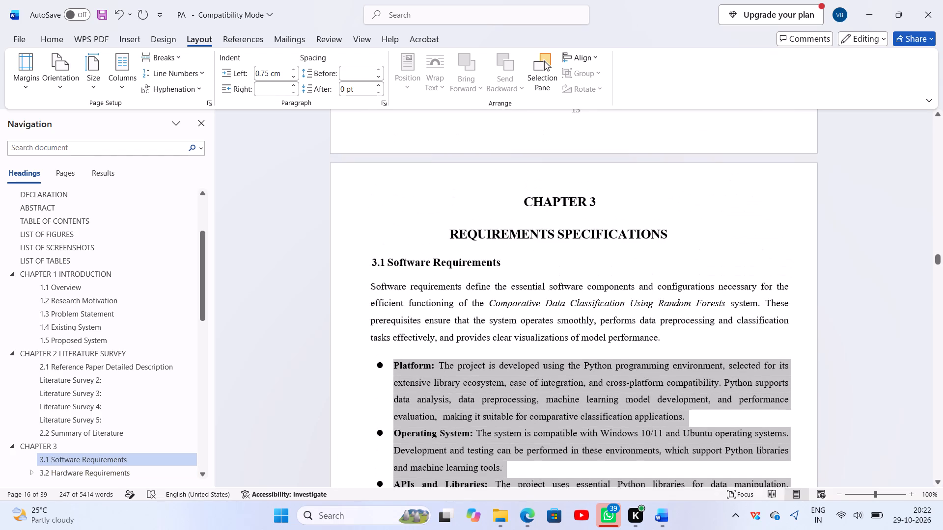
pyautogui.scroll(-14, 474, 234)
pyautogui.scroll(-10, 474, 234)
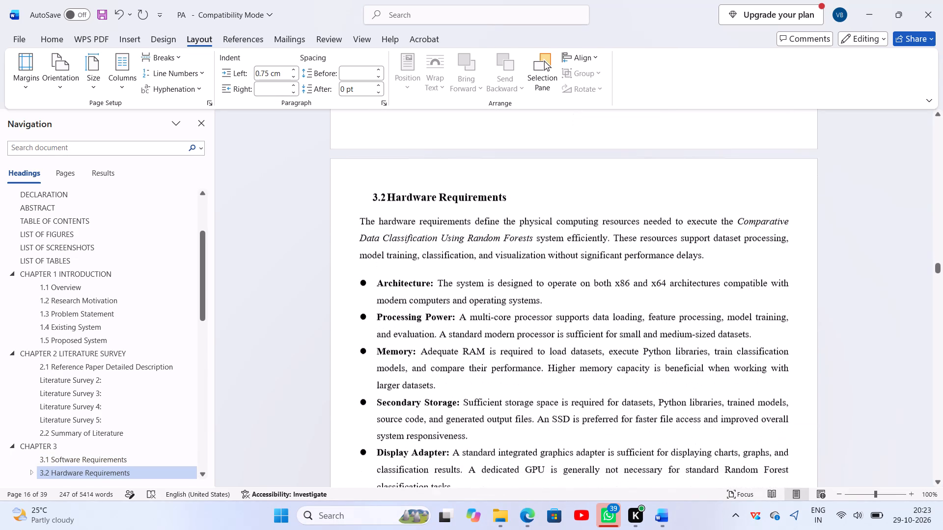
pyautogui.moveTo(361, 217); pyautogui.dragTo(646, 257)
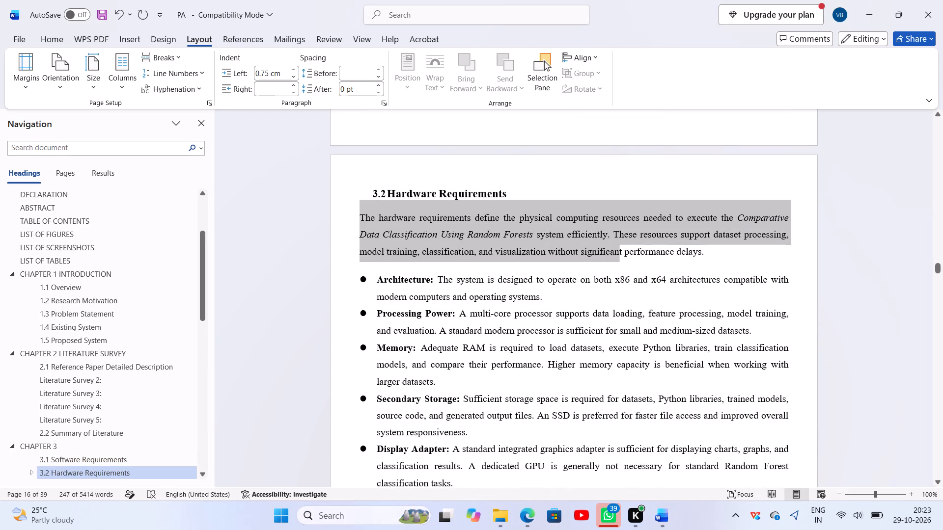
pyautogui.moveTo(646, 257); pyautogui.dragTo(712, 249)
pyautogui.click(279, 75)
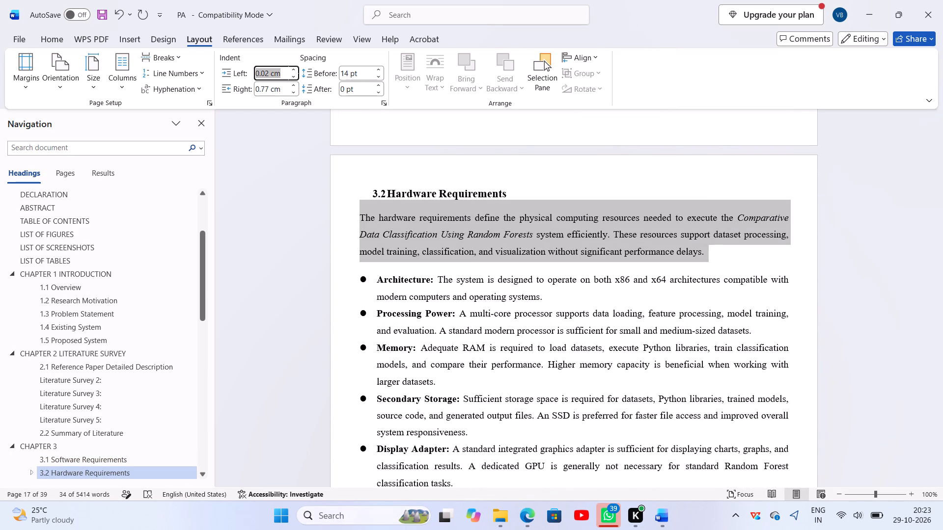
pyautogui.write('0.5')
pyautogui.press('Return')
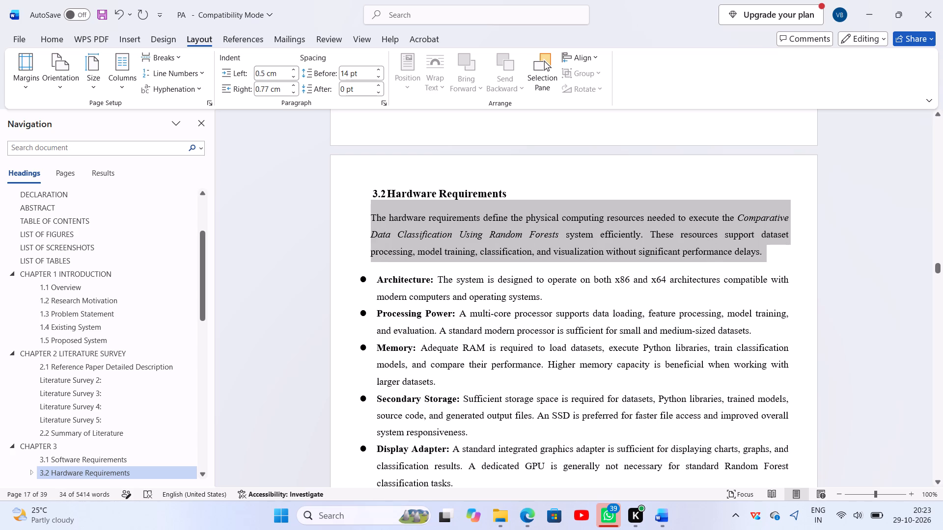
# Set the left indent of the 3.2 bullet list, from "Architecture" through "Display Adapter", to 0.75 cm.
pyautogui.scroll(-3, 373, 271)
pyautogui.moveTo(377, 193); pyautogui.dragTo(485, 333)
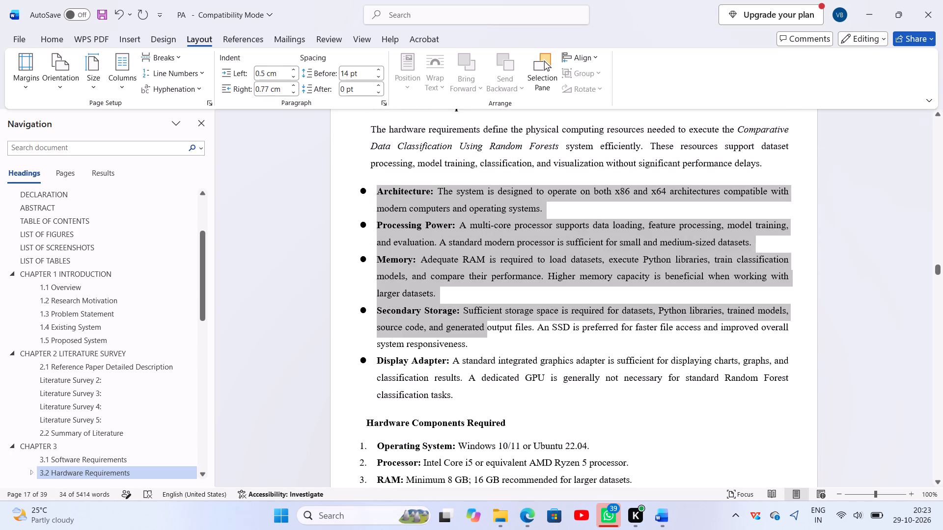
pyautogui.moveTo(485, 333); pyautogui.dragTo(490, 399)
pyautogui.click(272, 75)
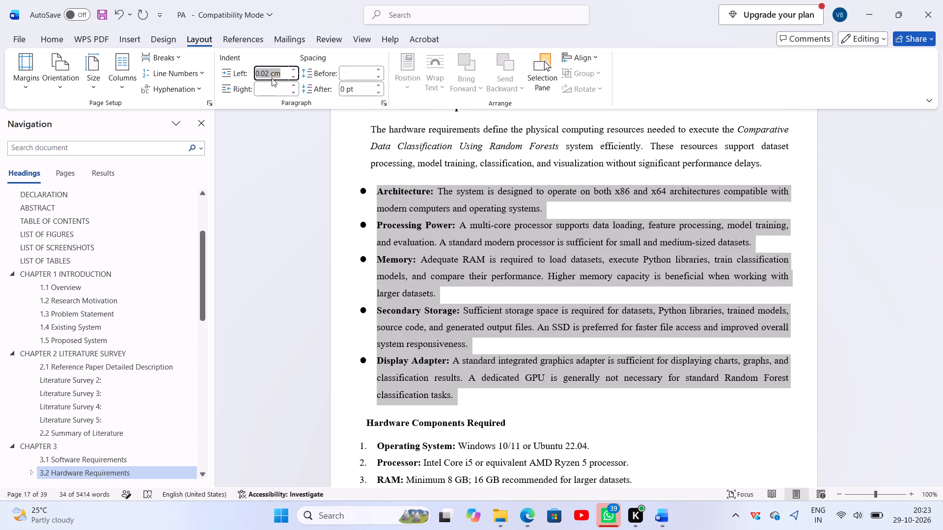
pyautogui.write('0.75')
pyautogui.press('Return')
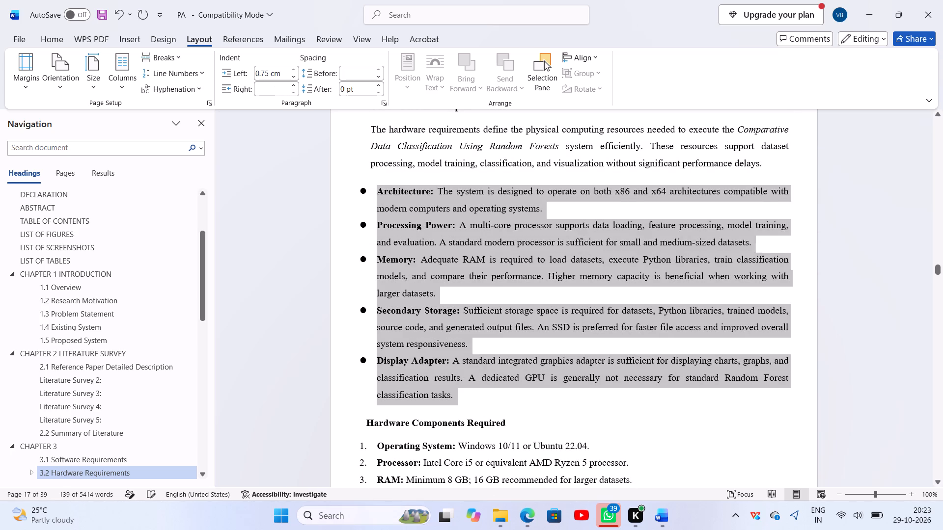
pyautogui.scroll(-5, 527, 300)
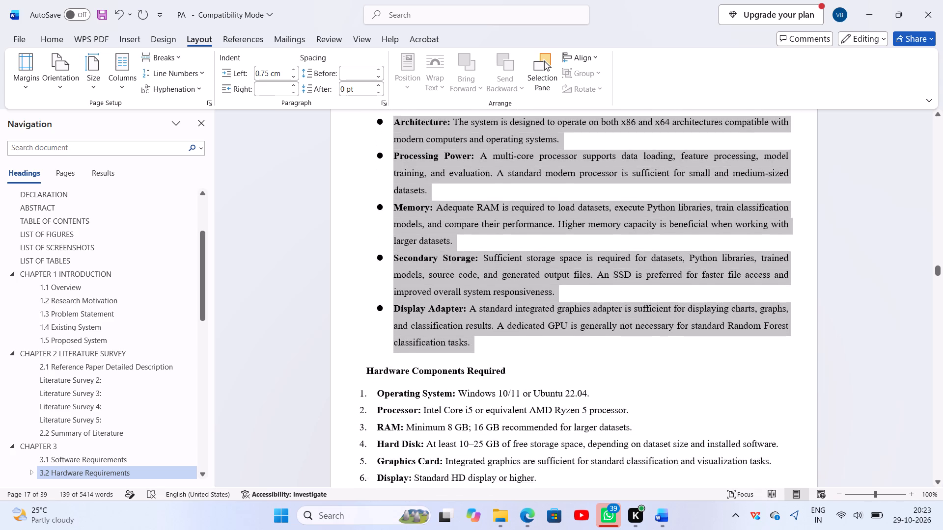
pyautogui.scroll(-3, 527, 315)
pyautogui.scroll(3, 385, 239)
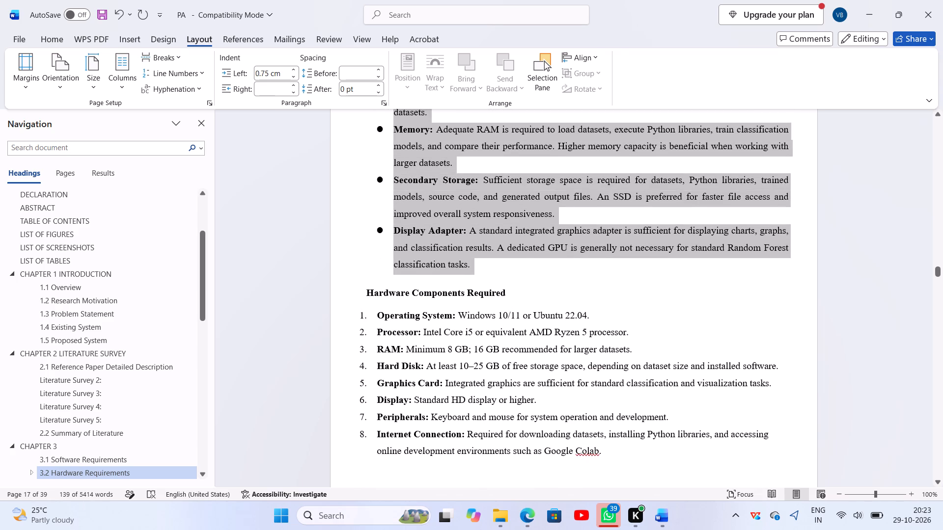
# Set the left indent of the numbered list under "Hardware Components Required", from "Operating System" through "Internet Connection", to 0.75 cm.
pyautogui.moveTo(379, 318); pyautogui.dragTo(645, 447)
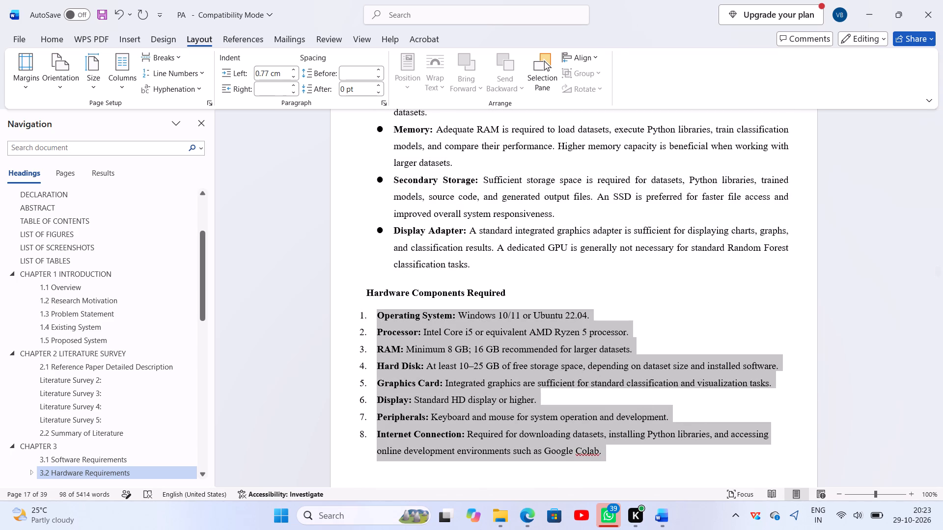
pyautogui.click(283, 77)
pyautogui.write('0.')
pyautogui.write('75')
pyautogui.press('Return')
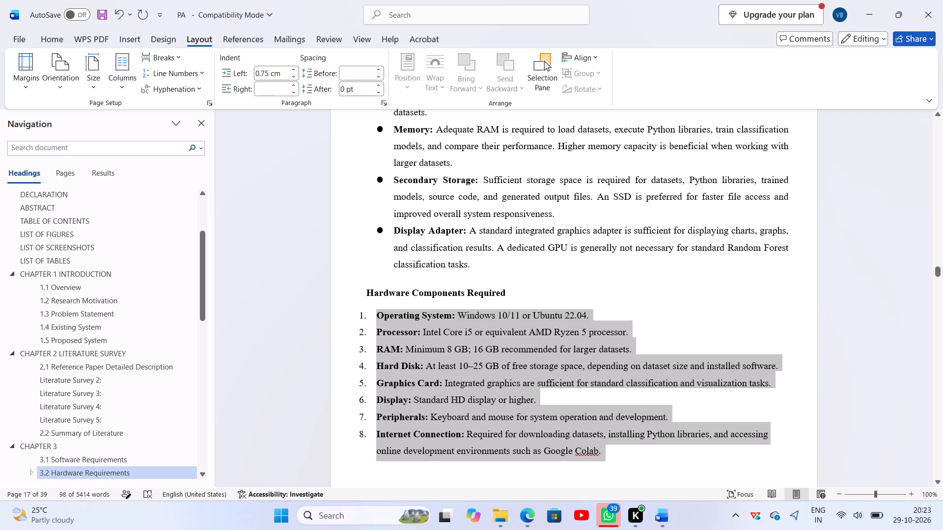
pyautogui.click(269, 80)
pyautogui.click(274, 69)
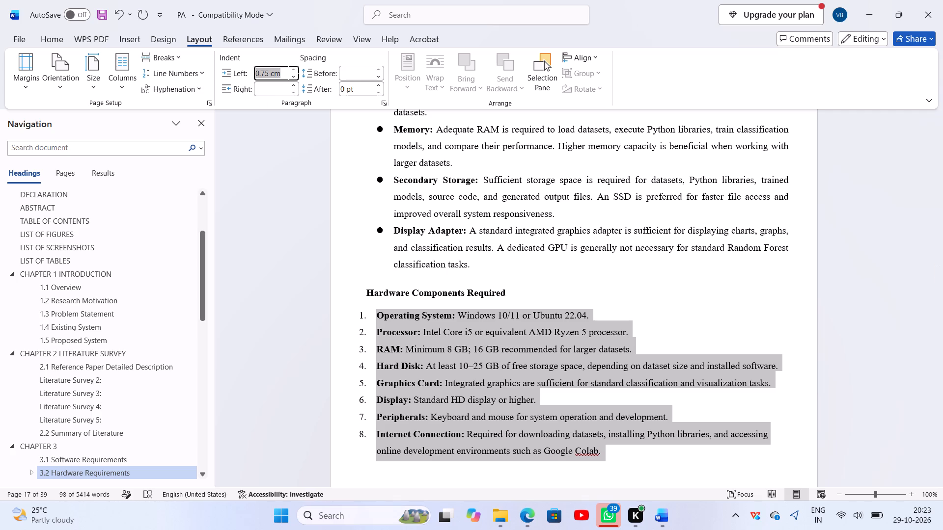
pyautogui.write('0.75')
pyautogui.press('Return')
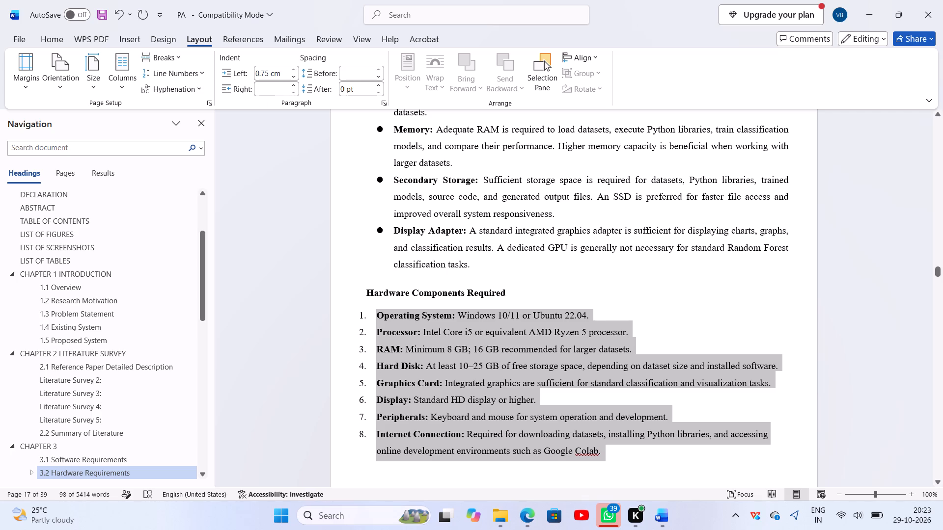
# Set the right indent of the eight-item "Hardware Components Required" numbered list to 0 cm.
pyautogui.scroll(-4, 579, 319)
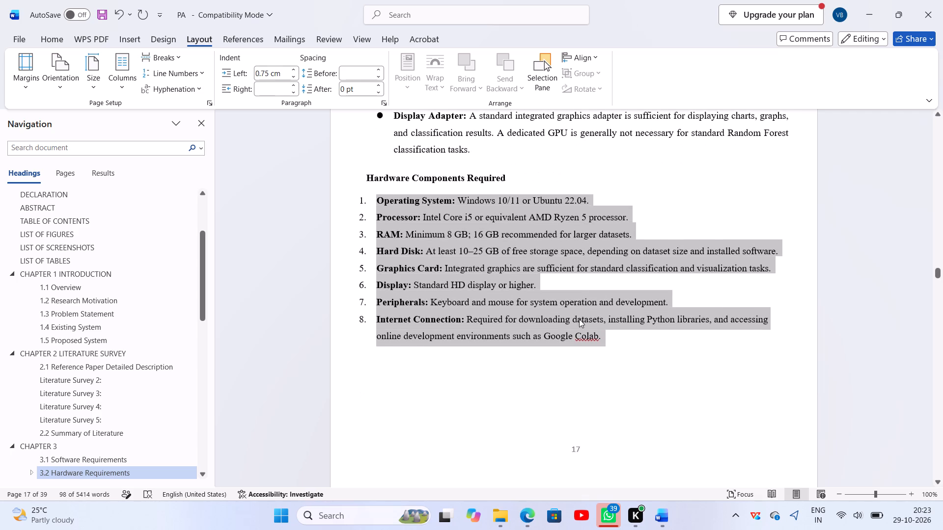
pyautogui.click(570, 302)
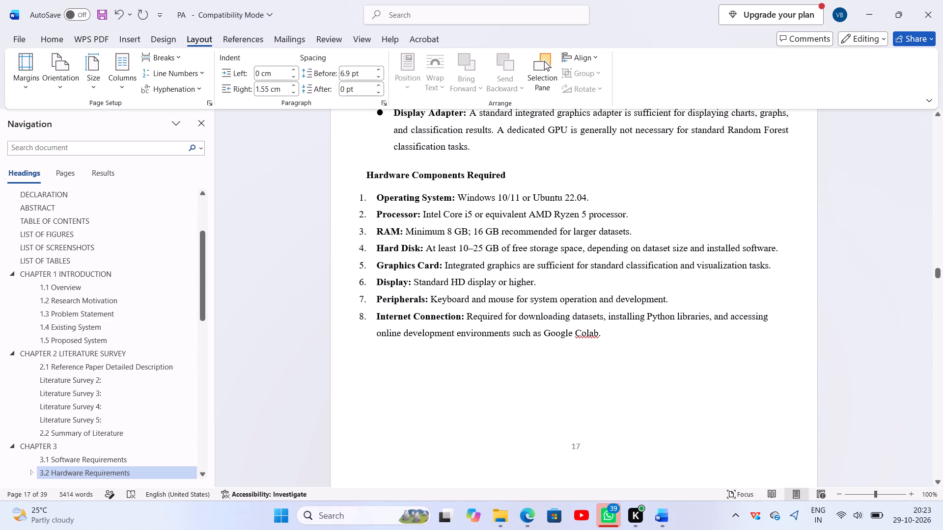
pyautogui.click(369, 202)
pyautogui.moveTo(374, 200); pyautogui.dragTo(634, 323)
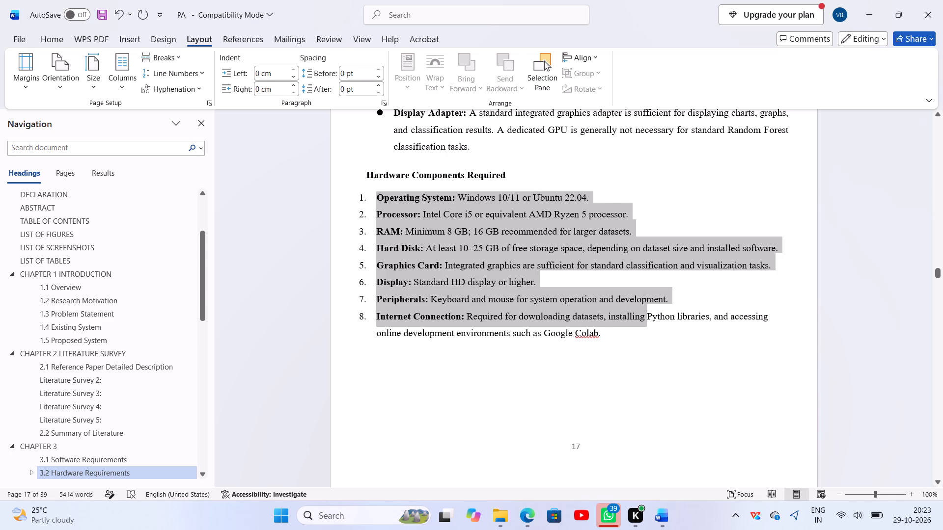
pyautogui.moveTo(634, 323); pyautogui.dragTo(629, 330)
pyautogui.click(269, 84)
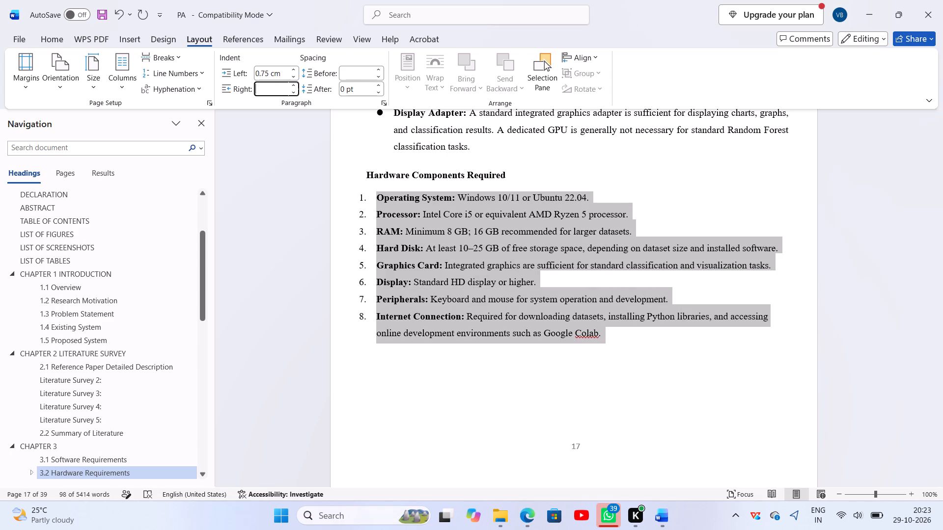
pyautogui.press('0')
pyautogui.press('Return')
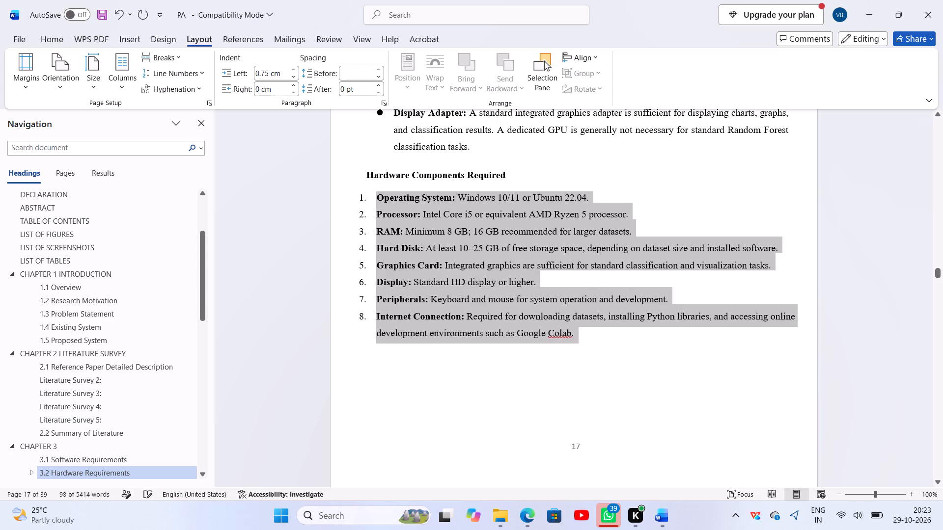
pyautogui.click(518, 297)
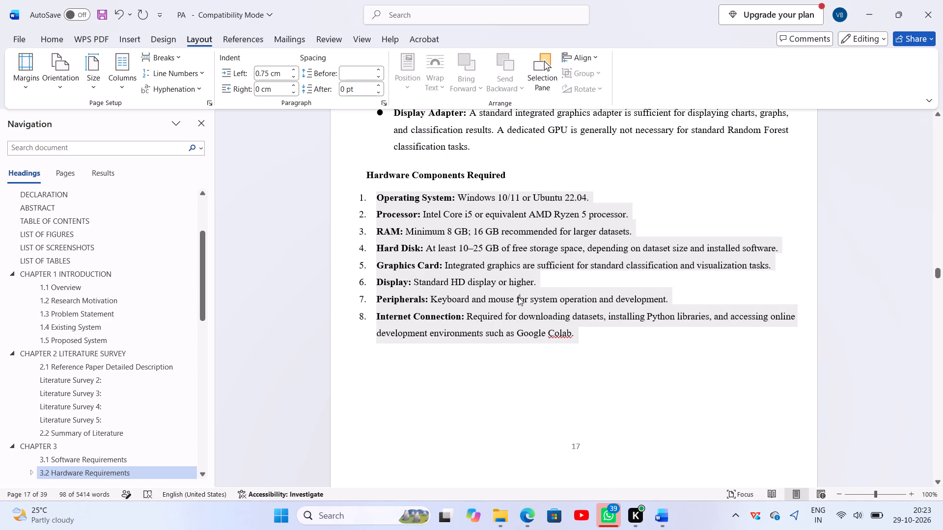
# Delete the empty paragraph between the 4.1 Architecture of Proposed Methodology heading and its body text.
pyautogui.scroll(-7, 521, 309)
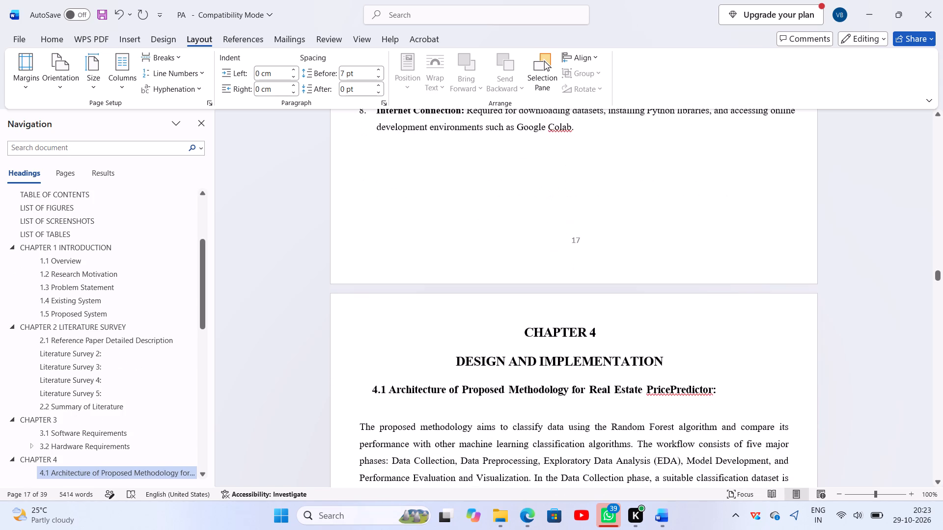
pyautogui.scroll(-6, 523, 307)
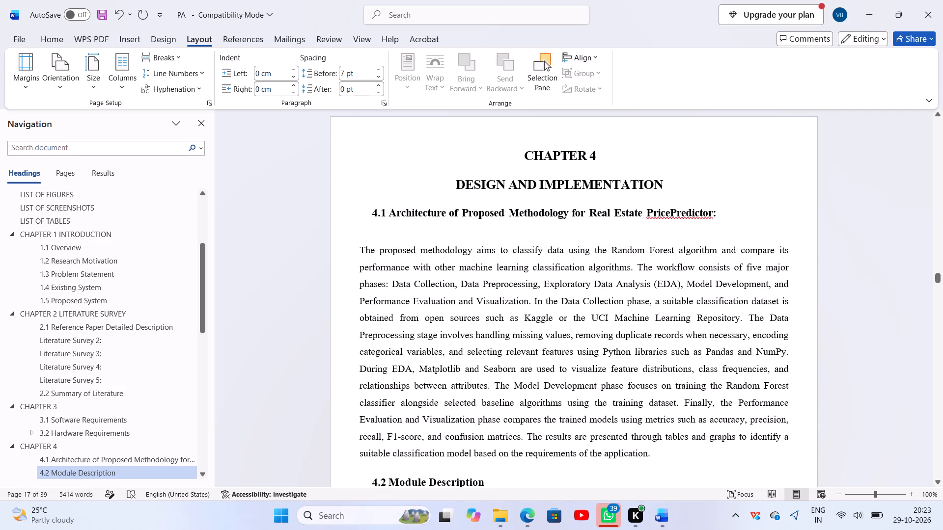
pyautogui.click(377, 236)
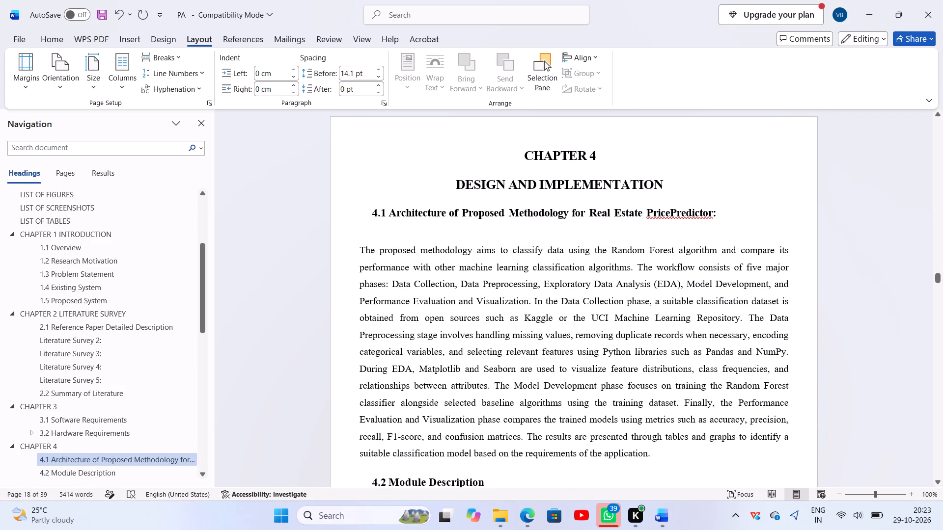
pyautogui.press('Delete')
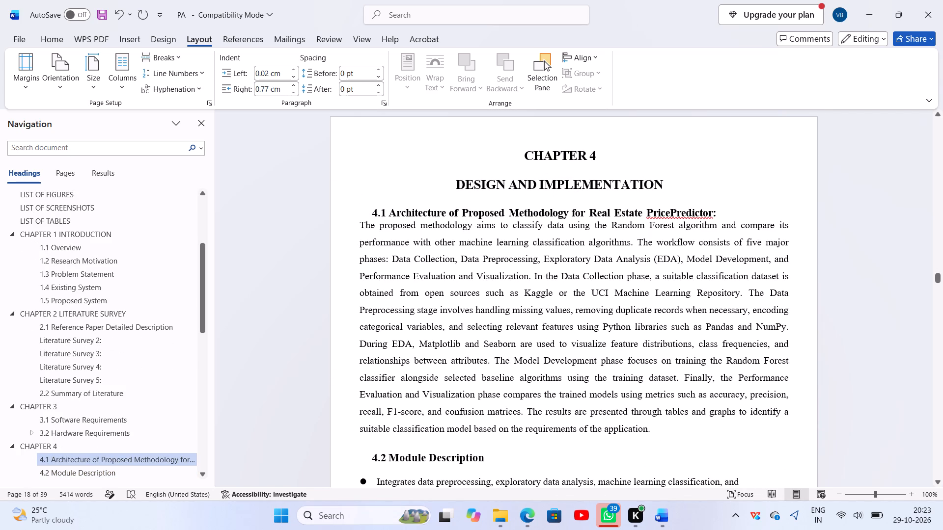
# Set the left indent of the body paragraph under the 4.1 Architecture of Proposed Methodology heading to 0.5 cm.
pyautogui.click(379, 213)
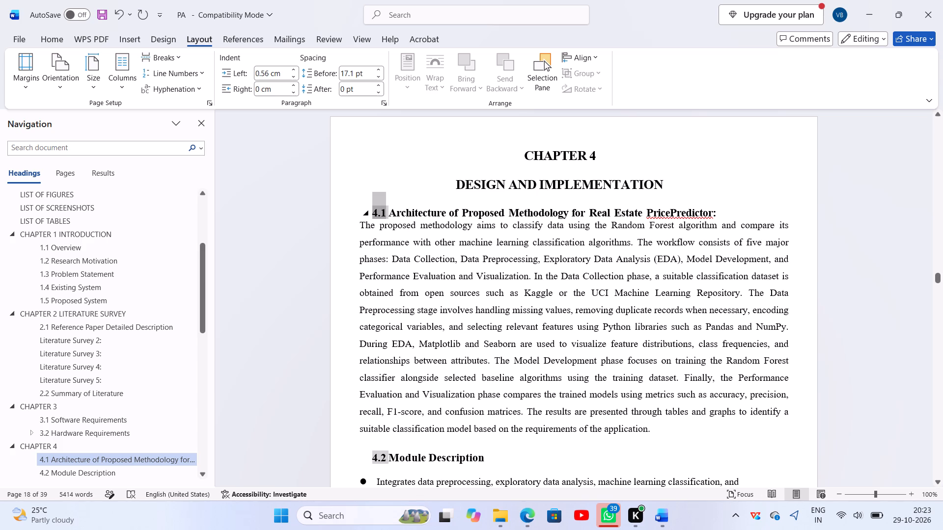
pyautogui.moveTo(360, 225); pyautogui.dragTo(657, 424)
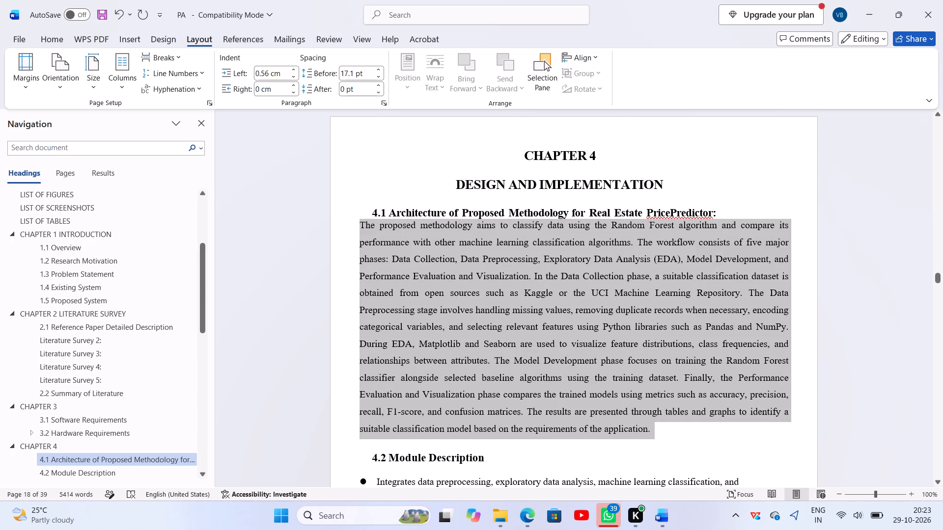
pyautogui.moveTo(657, 424); pyautogui.dragTo(657, 425)
pyautogui.click(490, 268)
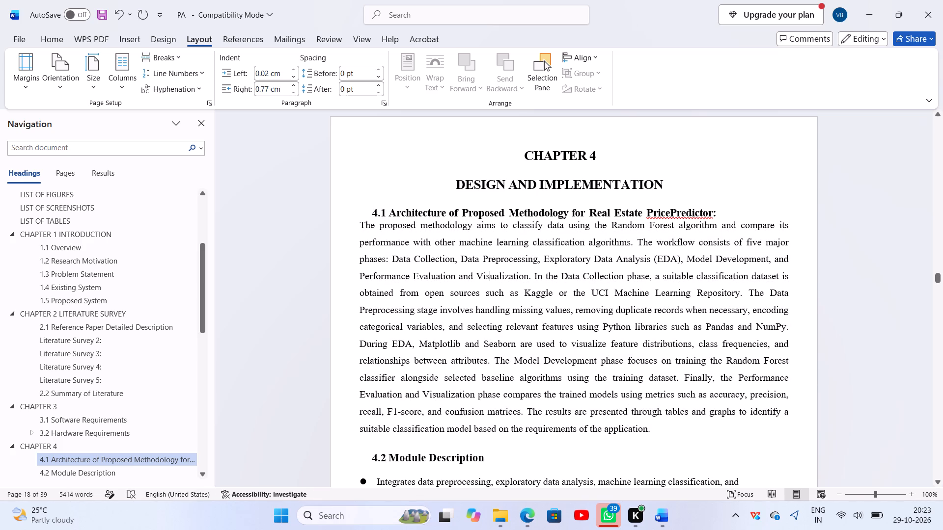
pyautogui.moveTo(360, 225); pyautogui.dragTo(677, 421)
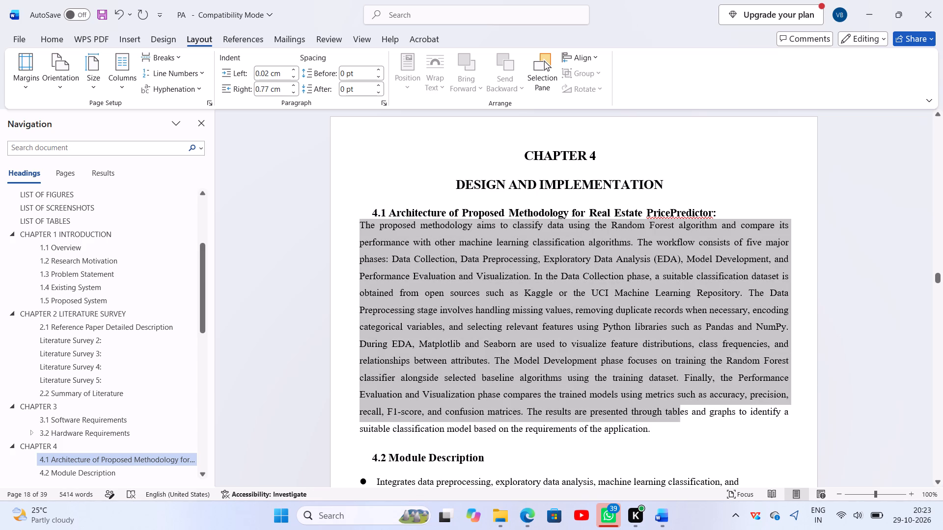
pyautogui.moveTo(677, 421); pyautogui.dragTo(666, 425)
pyautogui.click(271, 67)
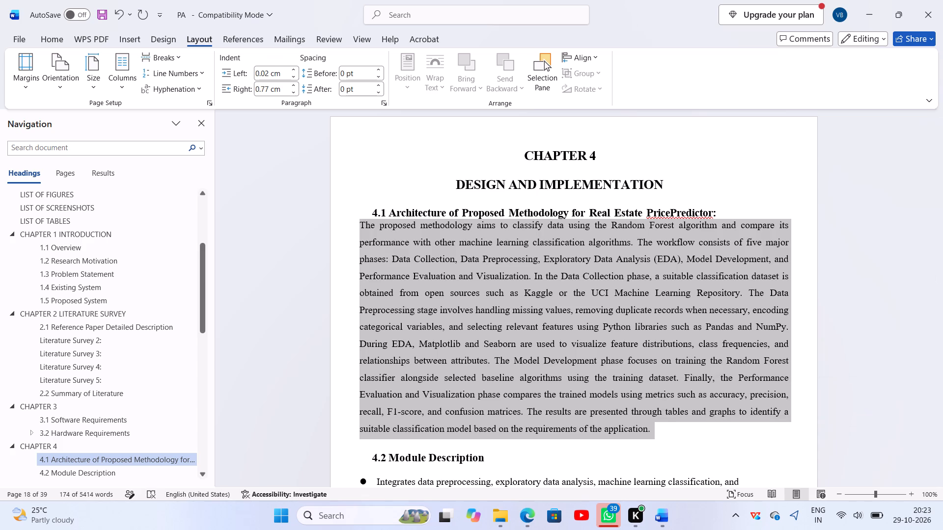
pyautogui.click(271, 72)
pyautogui.write('0.5')
pyautogui.press('Return')
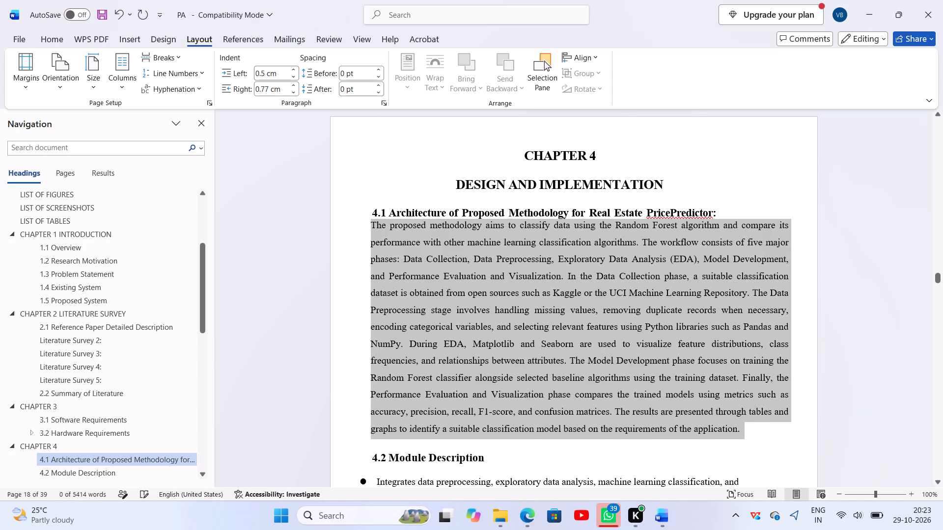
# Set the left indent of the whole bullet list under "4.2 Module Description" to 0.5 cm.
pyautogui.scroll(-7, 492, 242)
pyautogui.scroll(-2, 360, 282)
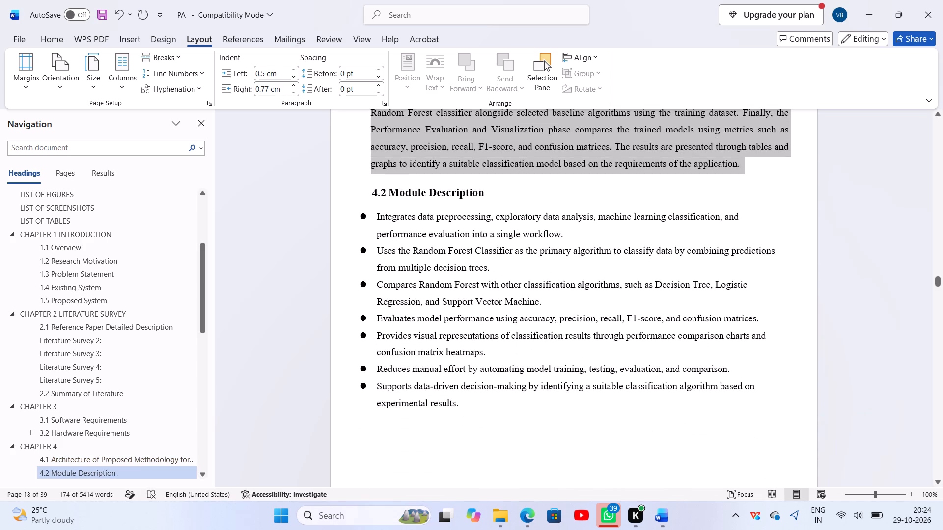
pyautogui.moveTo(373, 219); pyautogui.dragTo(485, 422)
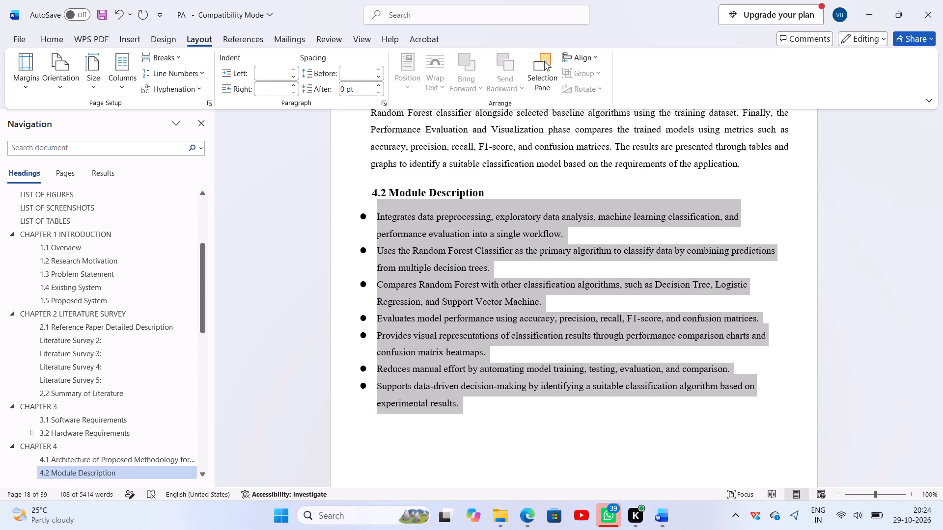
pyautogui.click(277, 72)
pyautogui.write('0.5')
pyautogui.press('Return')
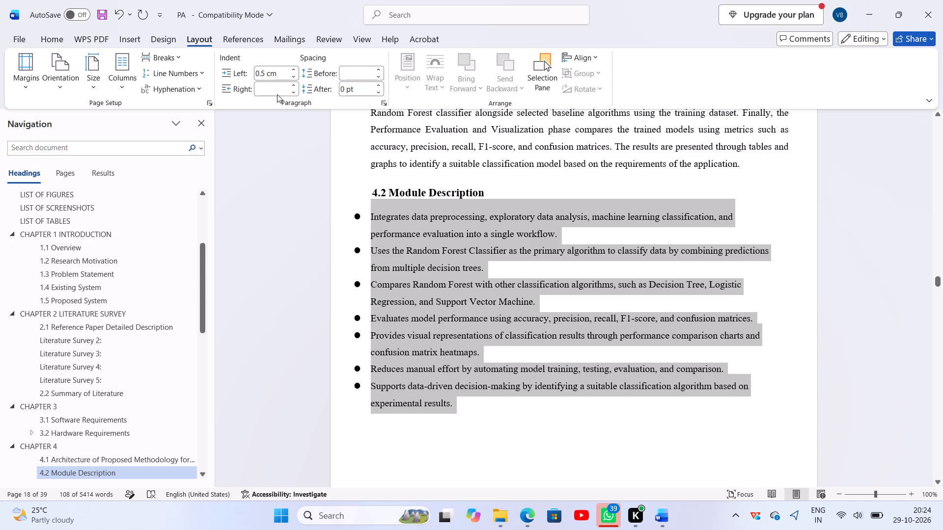
# Set the left indent of the whole bullet list under "4.2 Module Description" to 0.75 cm.
pyautogui.click(414, 213)
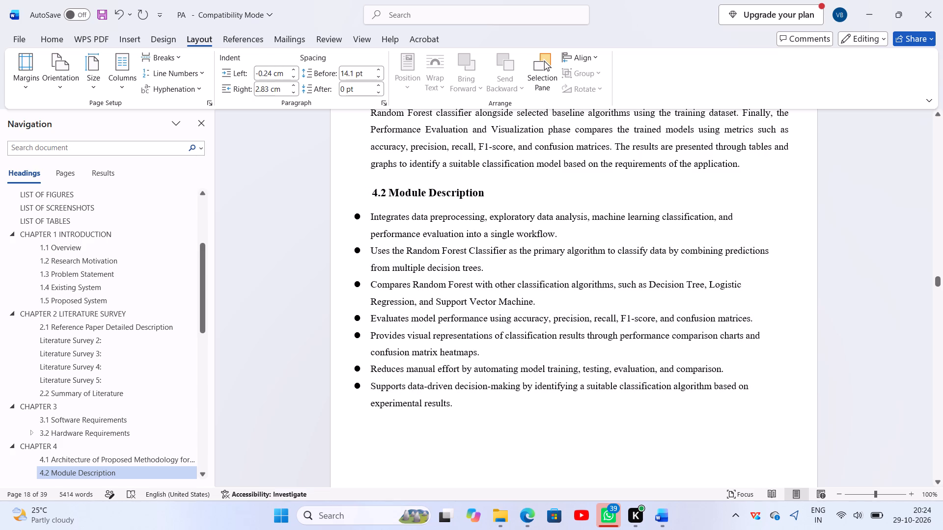
pyautogui.moveTo(363, 214); pyautogui.dragTo(469, 399)
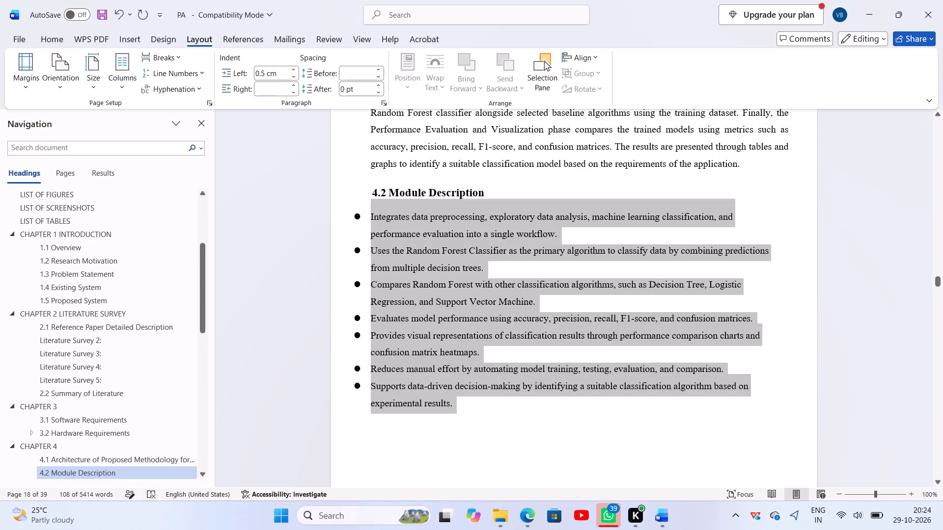
pyautogui.click(280, 77)
pyautogui.press('0')
pyautogui.press('.')
pyautogui.write('75')
pyautogui.press('Return')
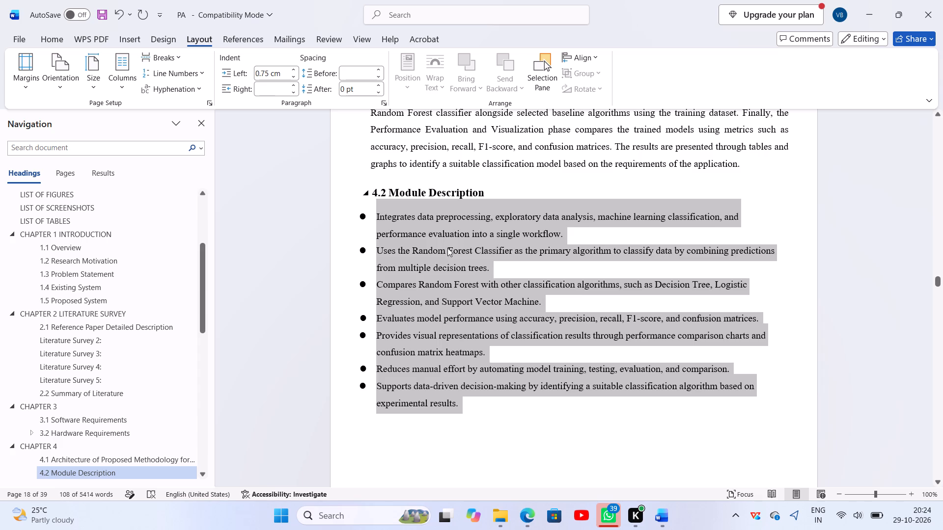
# Set the left indent of all 4.3 Algorithms content, from its introductory paragraph through the end of "5. Model Training and Evaluation", to 0.75 cm.
pyautogui.scroll(-10, 513, 301)
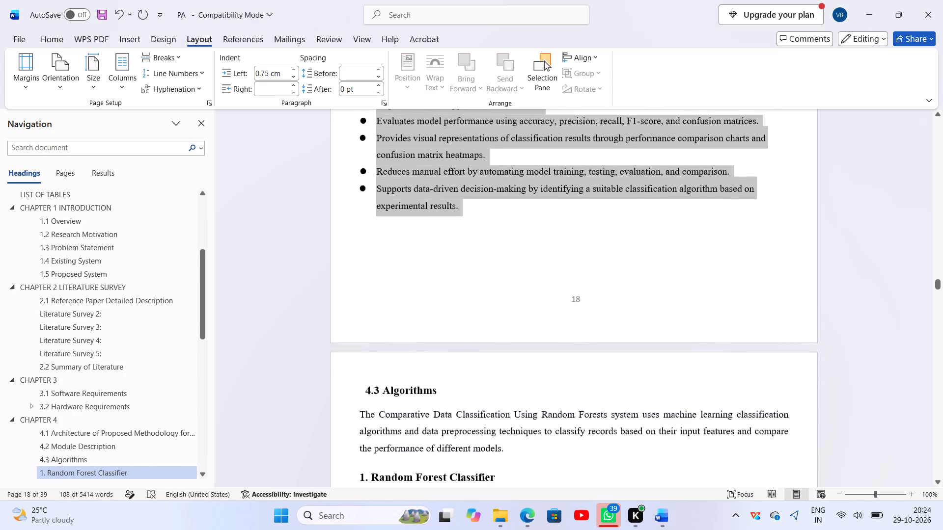
pyautogui.scroll(-2, 513, 299)
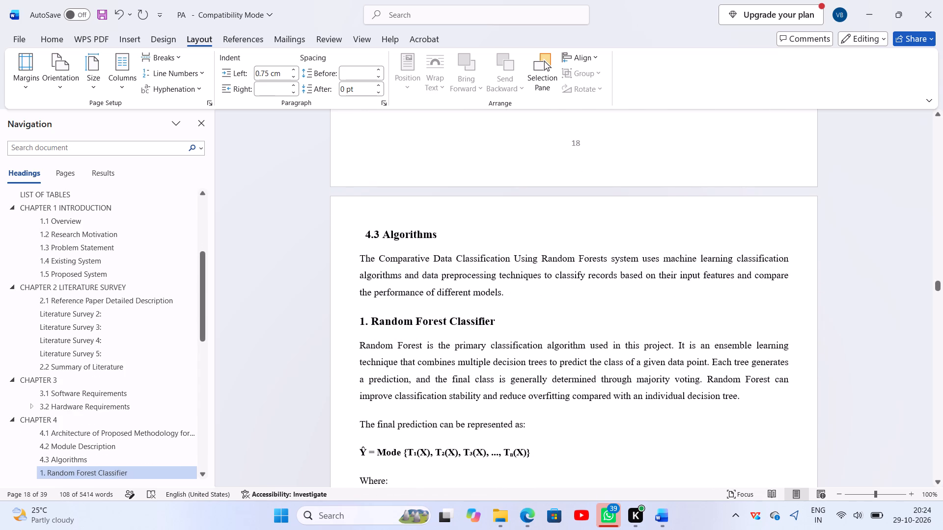
pyautogui.moveTo(361, 261); pyautogui.dragTo(572, 328)
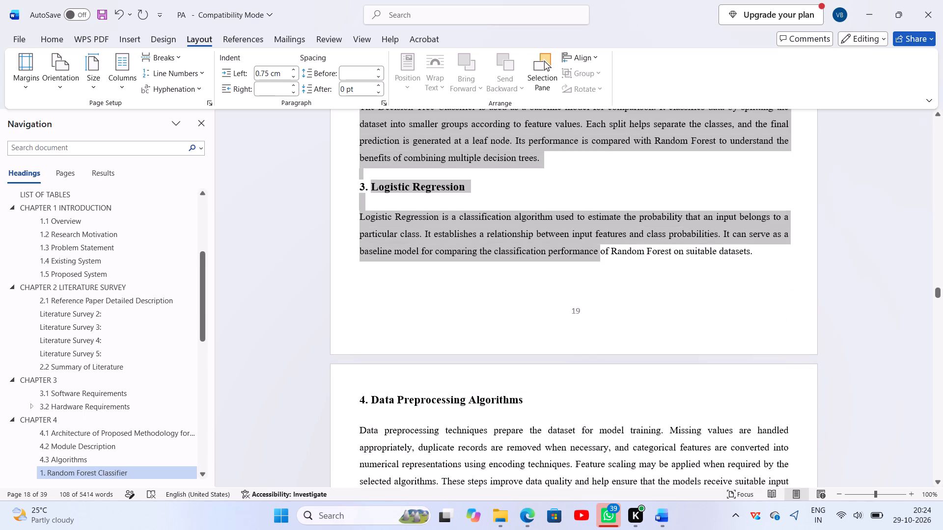
pyautogui.moveTo(572, 328); pyautogui.dragTo(606, 182)
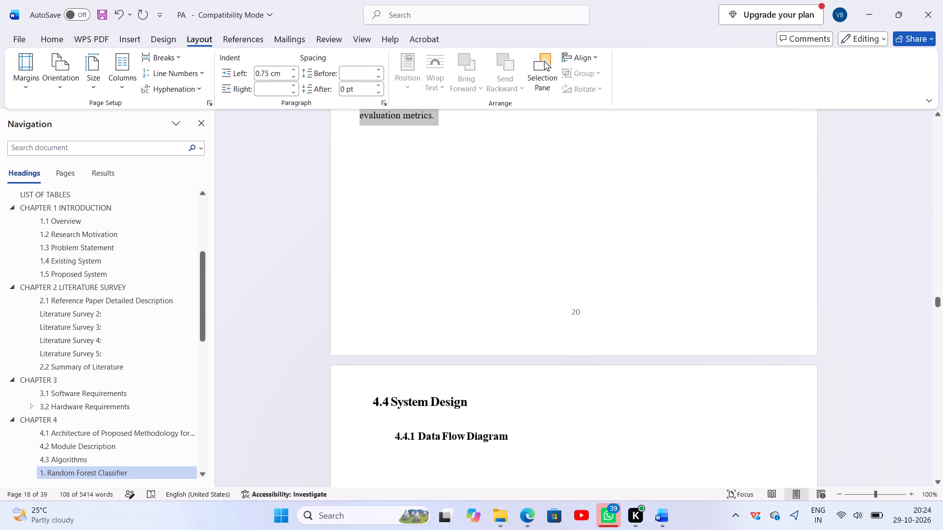
pyautogui.moveTo(606, 182); pyautogui.dragTo(576, 163)
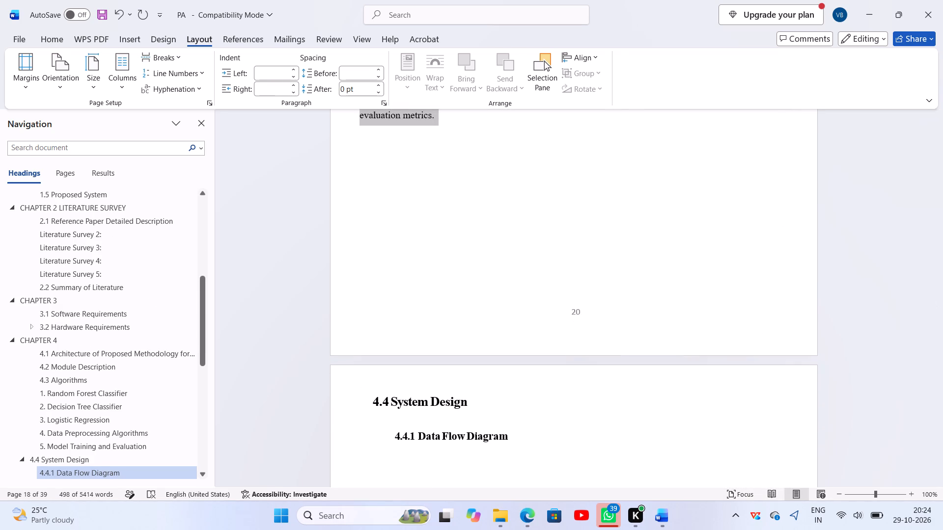
pyautogui.click(281, 74)
pyautogui.write('0.75')
pyautogui.press('Return')
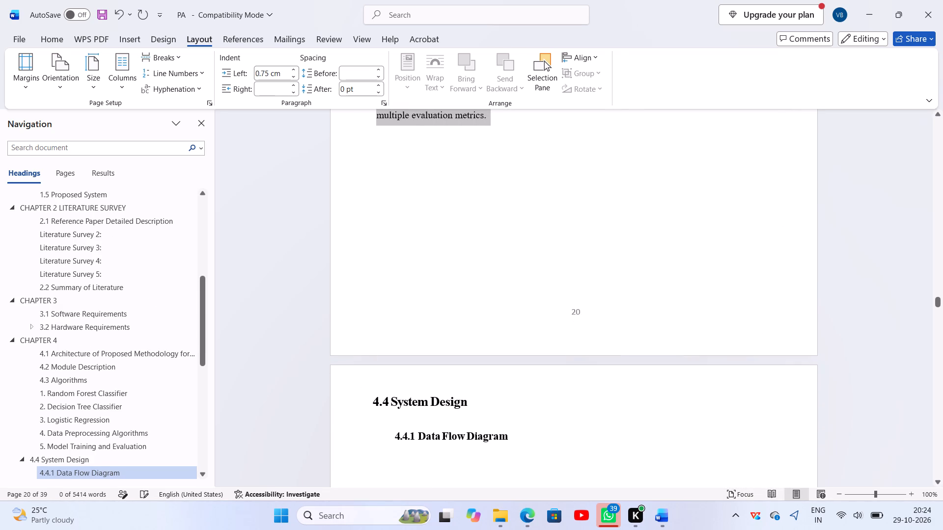
pyautogui.scroll(18, 561, 265)
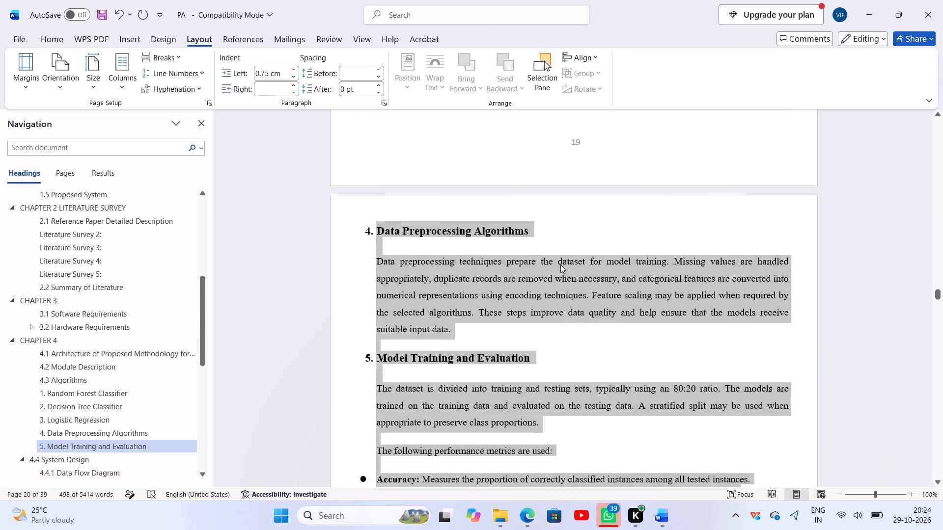
pyautogui.scroll(20, 560, 265)
pyautogui.scroll(9, 560, 265)
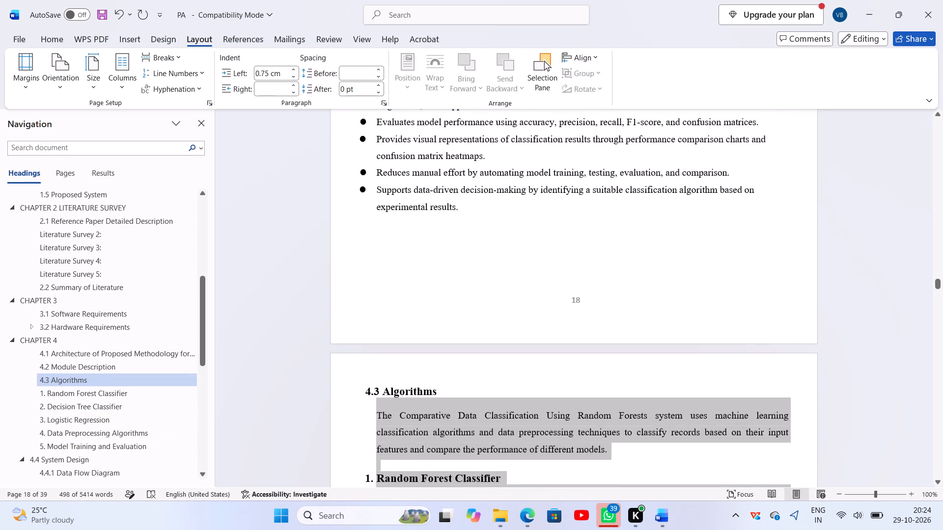
# Review the pages from 4.3 Algorithms through the system design and UML diagrams to 4.5 Sample Code for formatting problems.
pyautogui.scroll(11, 558, 264)
pyautogui.scroll(-8, 558, 264)
pyautogui.scroll(-14, 558, 263)
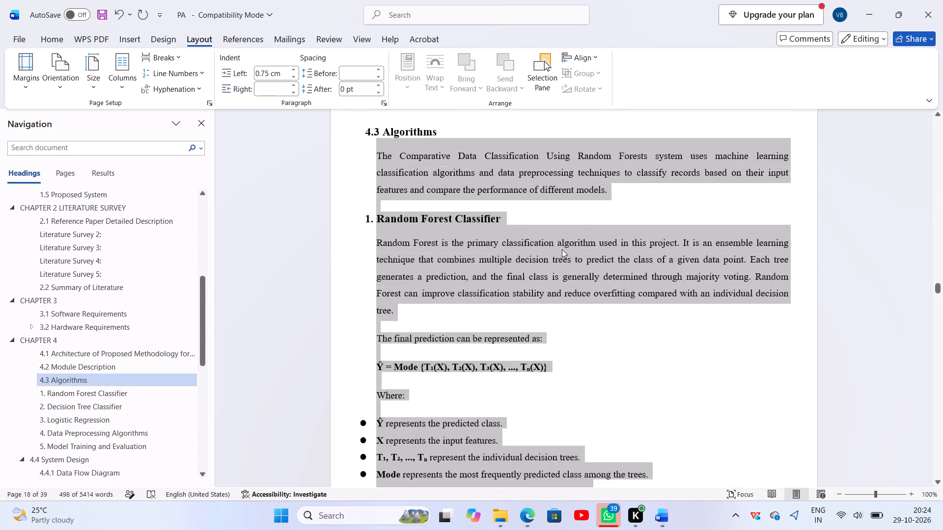
pyautogui.scroll(-20, 562, 249)
pyautogui.scroll(-12, 562, 249)
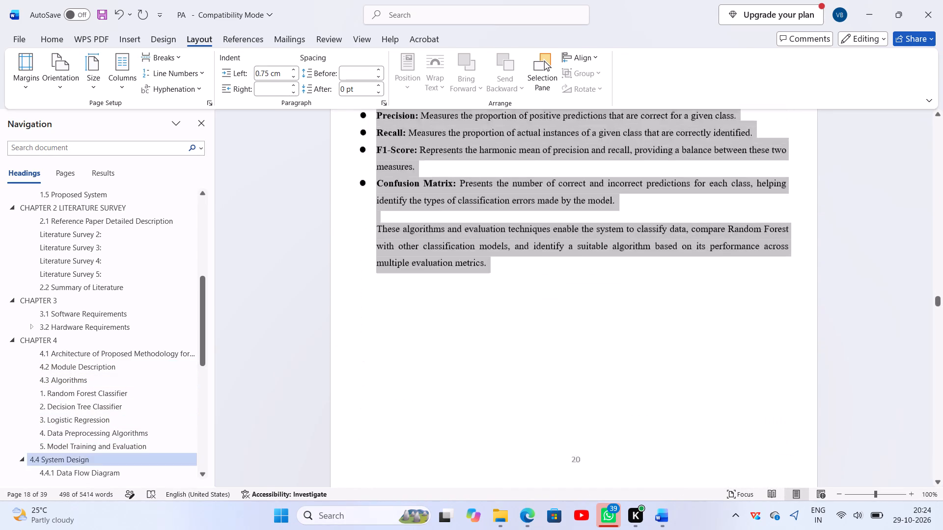
pyautogui.scroll(-17, 577, 237)
pyautogui.scroll(-19, 575, 235)
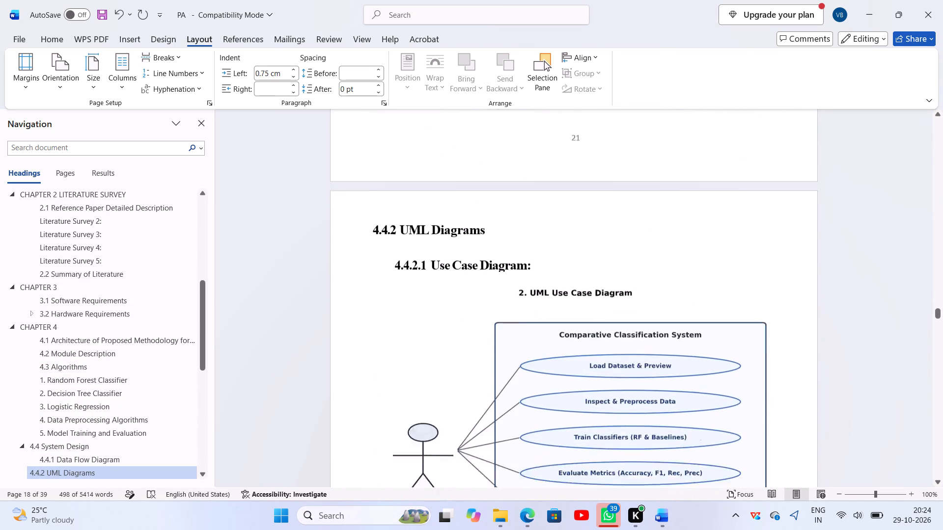
pyautogui.scroll(-19, 573, 225)
pyautogui.scroll(-19, 574, 223)
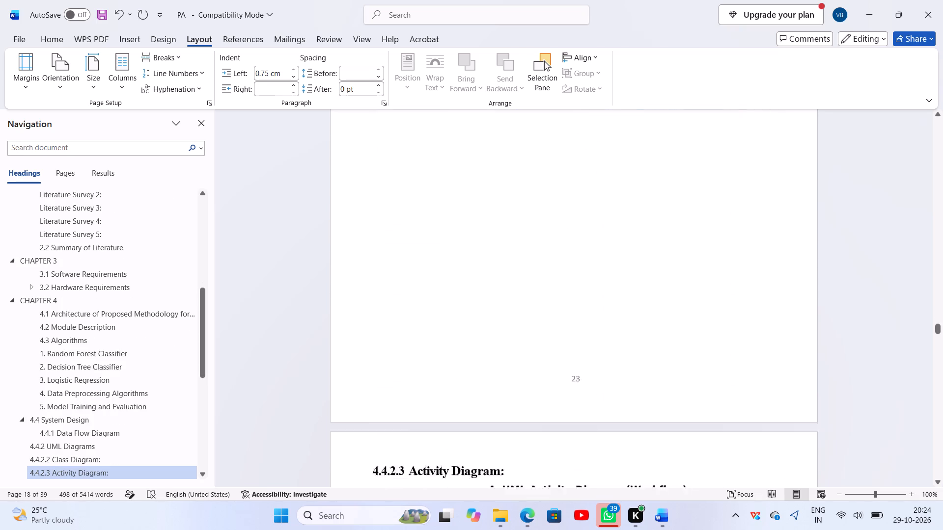
pyautogui.scroll(-16, 573, 222)
pyautogui.scroll(-19, 563, 215)
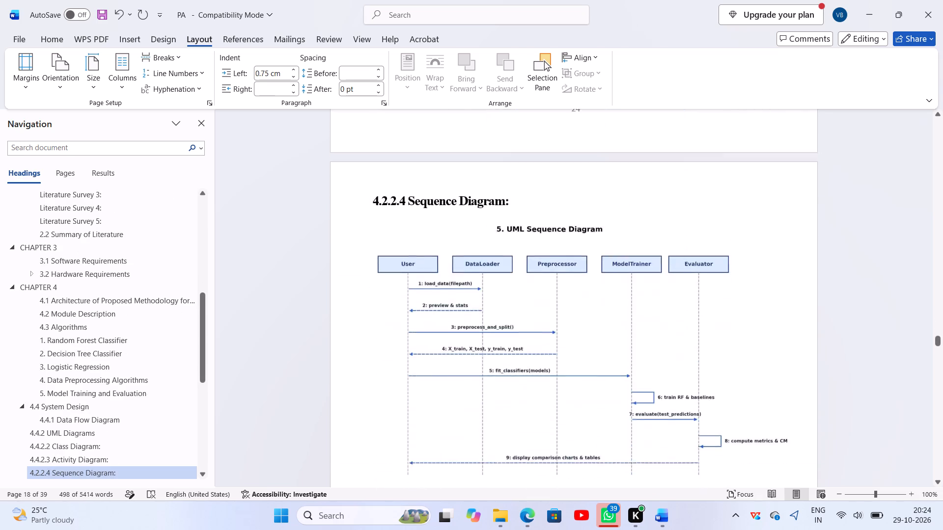
pyautogui.scroll(-10, 563, 213)
pyautogui.scroll(-20, 563, 213)
pyautogui.scroll(-8, 563, 213)
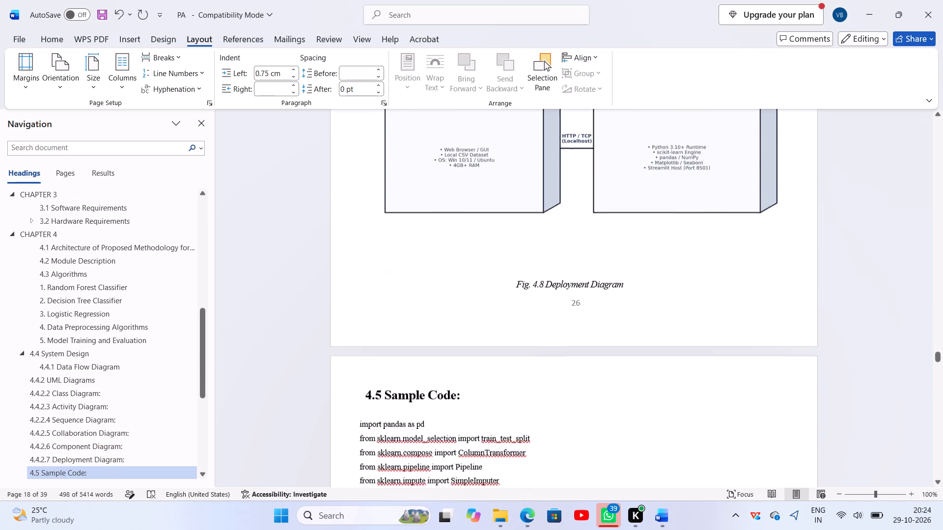
pyautogui.scroll(-9, 563, 213)
pyautogui.scroll(4, 380, 152)
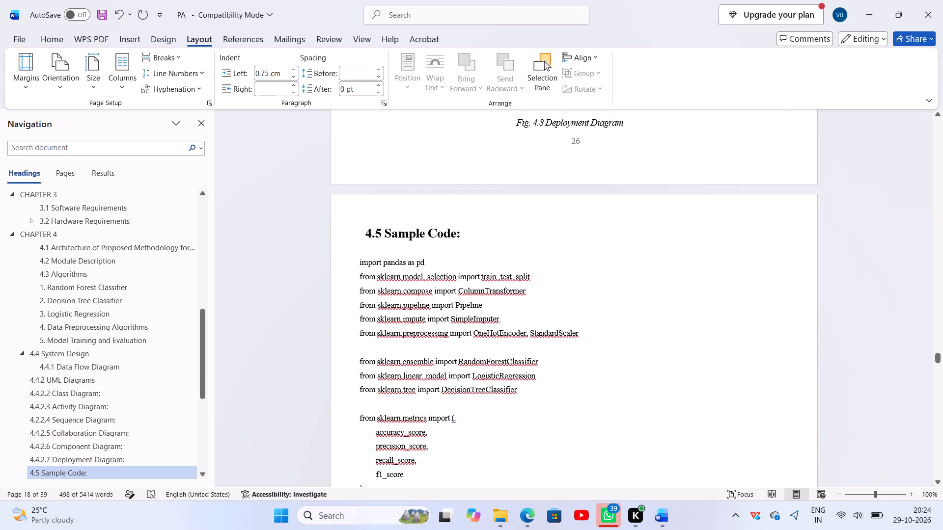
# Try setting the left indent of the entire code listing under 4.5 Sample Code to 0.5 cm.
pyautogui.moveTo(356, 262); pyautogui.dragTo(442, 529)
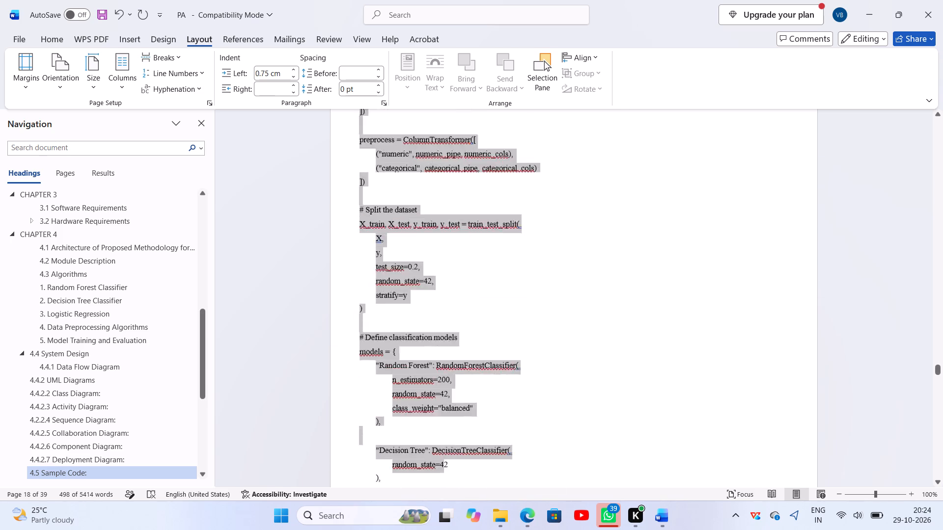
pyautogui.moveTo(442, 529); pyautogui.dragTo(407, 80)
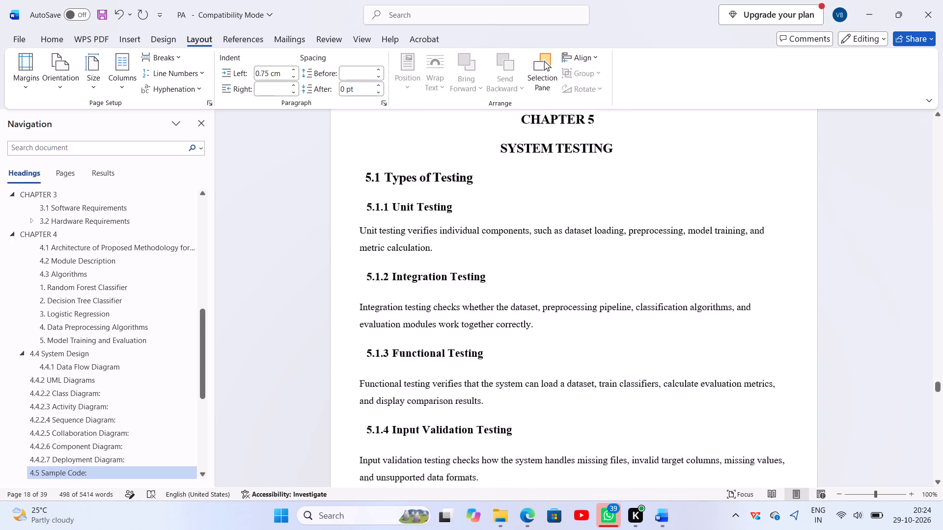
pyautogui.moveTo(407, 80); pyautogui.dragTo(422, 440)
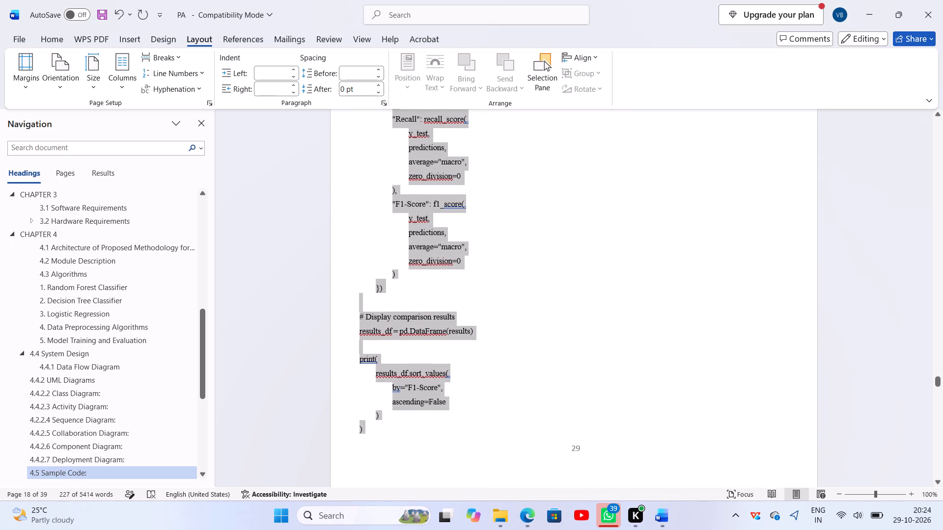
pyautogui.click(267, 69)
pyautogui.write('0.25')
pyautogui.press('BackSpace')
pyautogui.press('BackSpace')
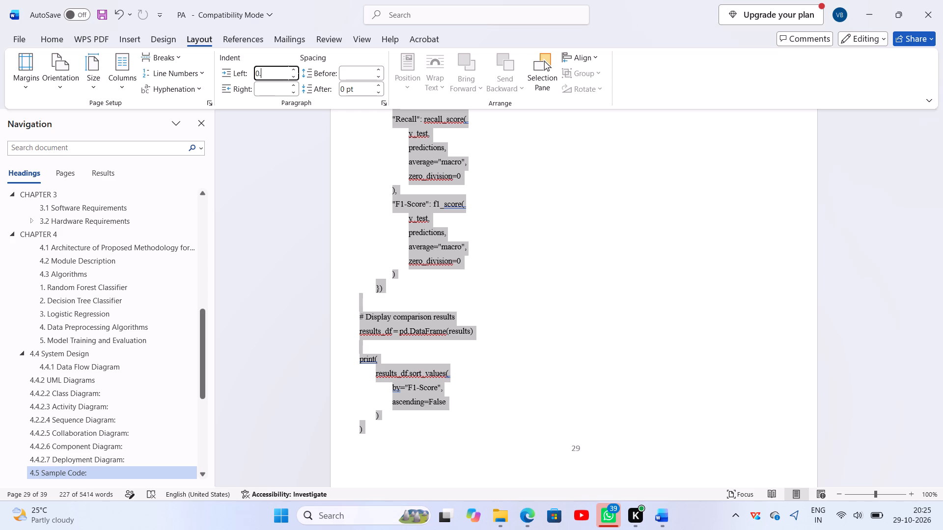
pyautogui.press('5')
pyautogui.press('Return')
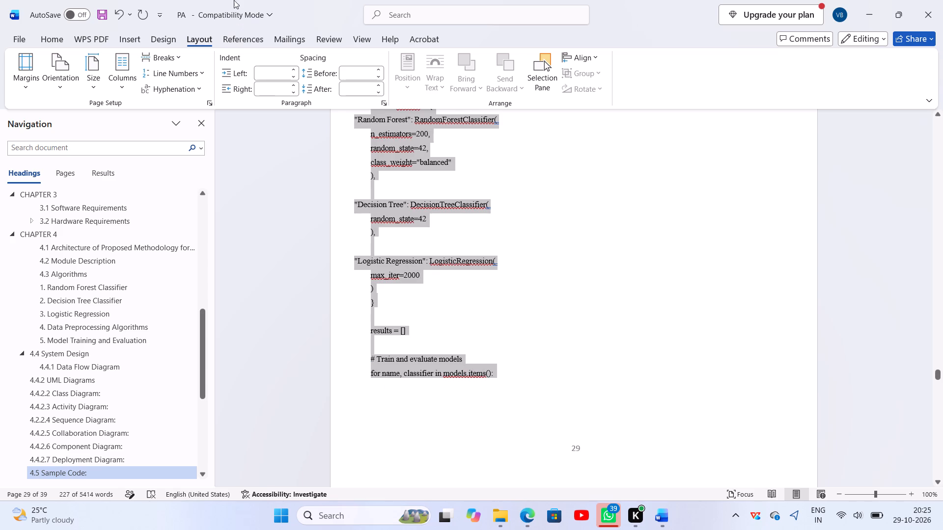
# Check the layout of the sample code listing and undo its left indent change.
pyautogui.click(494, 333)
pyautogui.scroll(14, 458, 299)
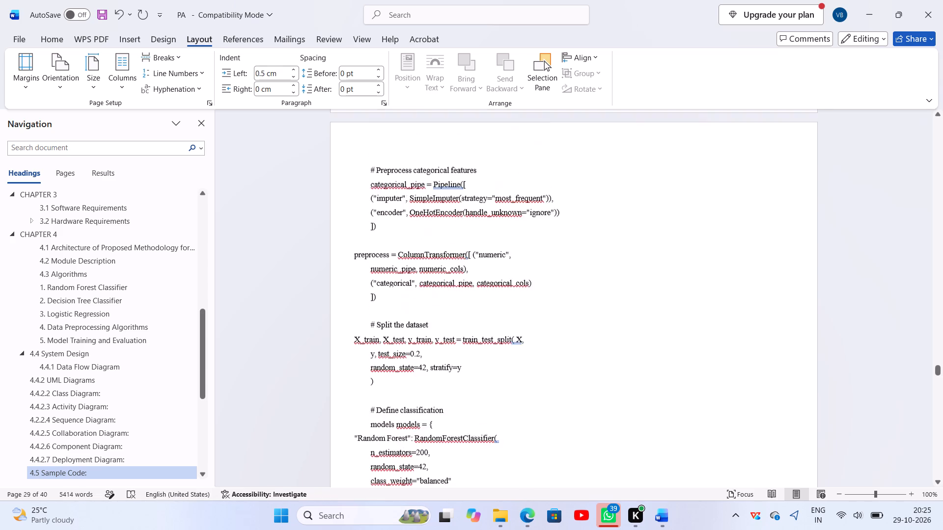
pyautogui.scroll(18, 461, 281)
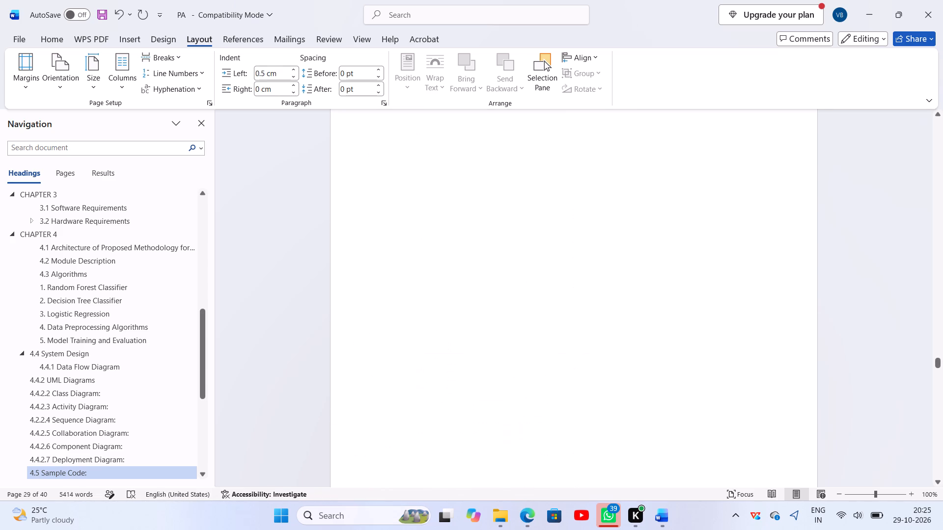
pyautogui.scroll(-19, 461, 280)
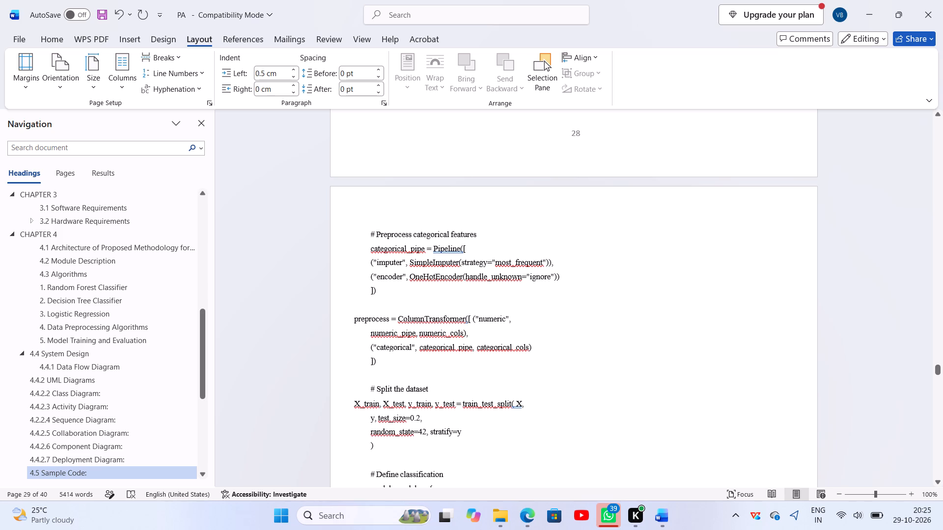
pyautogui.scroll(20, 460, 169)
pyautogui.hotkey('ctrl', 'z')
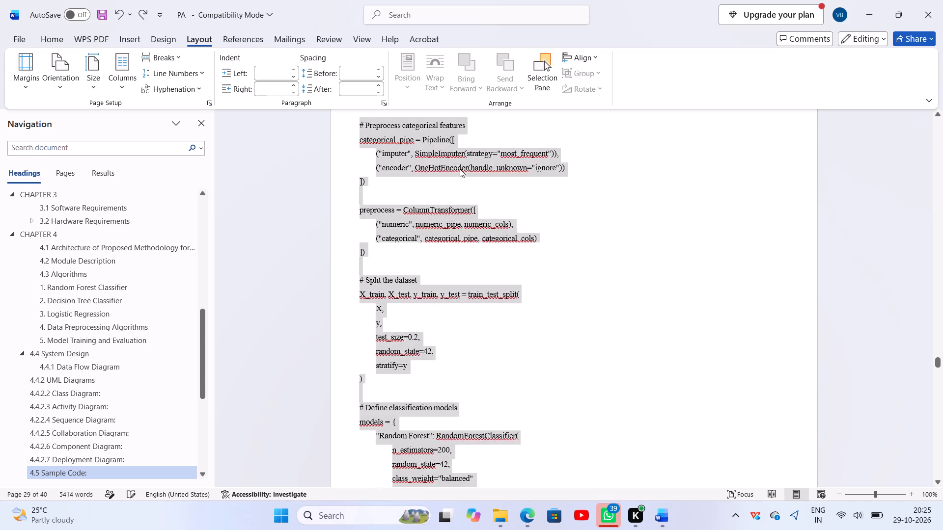
# Set the left indent of the 4.5 Sample Code heading to 0 cm.
pyautogui.scroll(20, 461, 195)
pyautogui.scroll(17, 461, 195)
pyautogui.scroll(-6, 461, 198)
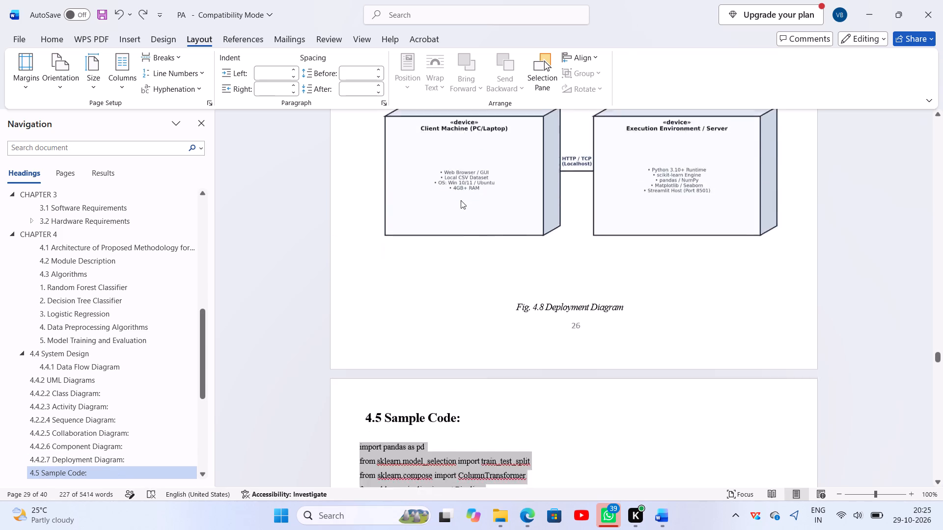
pyautogui.scroll(-2, 461, 200)
pyautogui.scroll(-3, 433, 265)
pyautogui.click(440, 233)
pyautogui.click(387, 202)
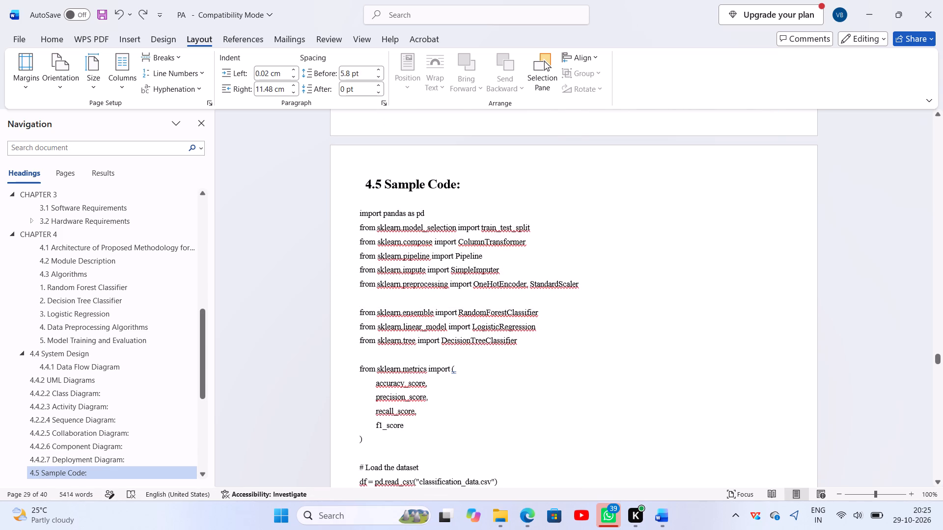
pyautogui.click(368, 186)
pyautogui.click(266, 79)
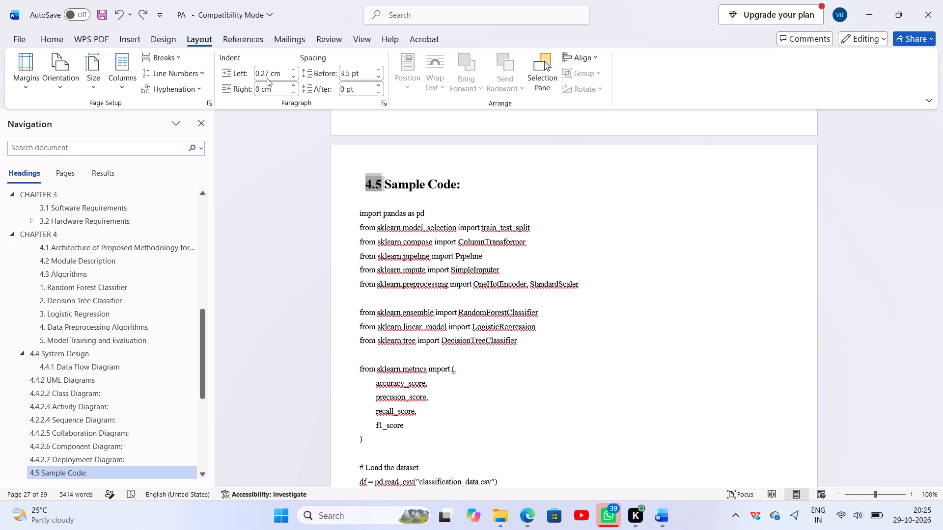
pyautogui.click(268, 76)
pyautogui.press('0')
pyautogui.press('Return')
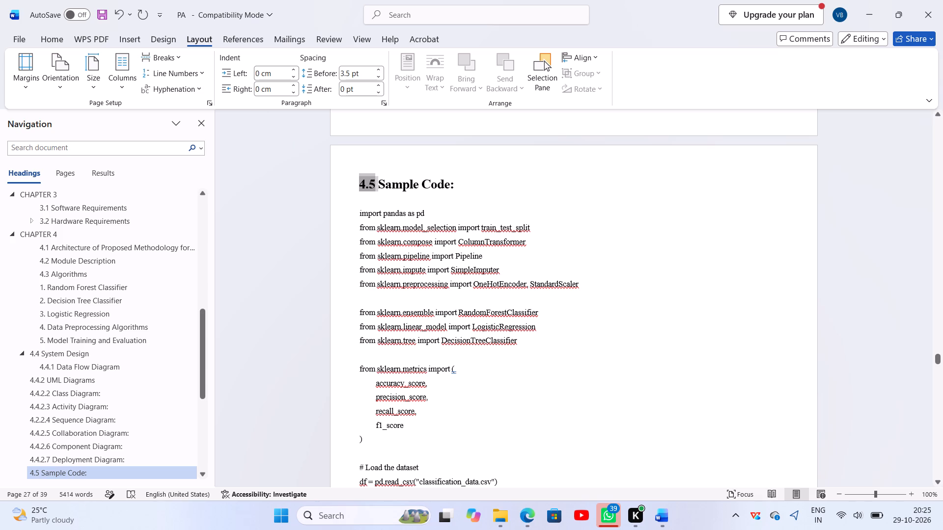
pyautogui.click(450, 218)
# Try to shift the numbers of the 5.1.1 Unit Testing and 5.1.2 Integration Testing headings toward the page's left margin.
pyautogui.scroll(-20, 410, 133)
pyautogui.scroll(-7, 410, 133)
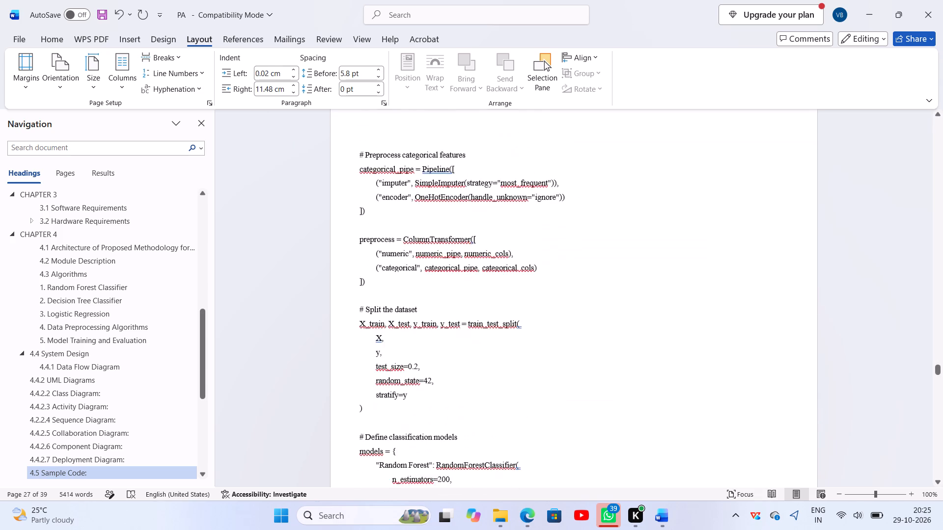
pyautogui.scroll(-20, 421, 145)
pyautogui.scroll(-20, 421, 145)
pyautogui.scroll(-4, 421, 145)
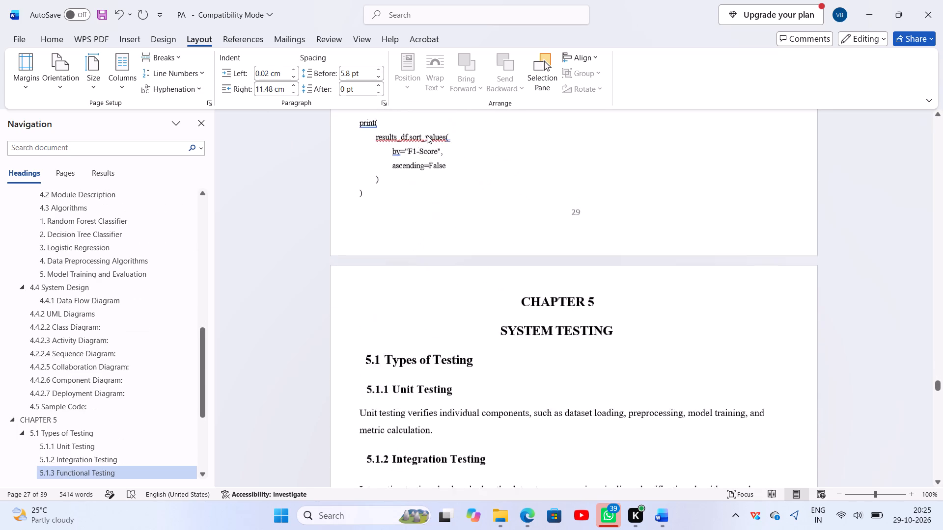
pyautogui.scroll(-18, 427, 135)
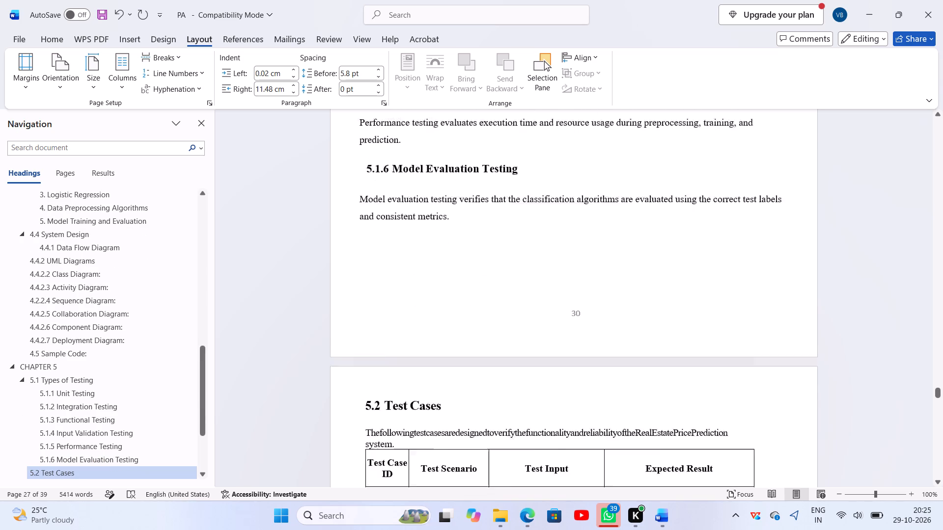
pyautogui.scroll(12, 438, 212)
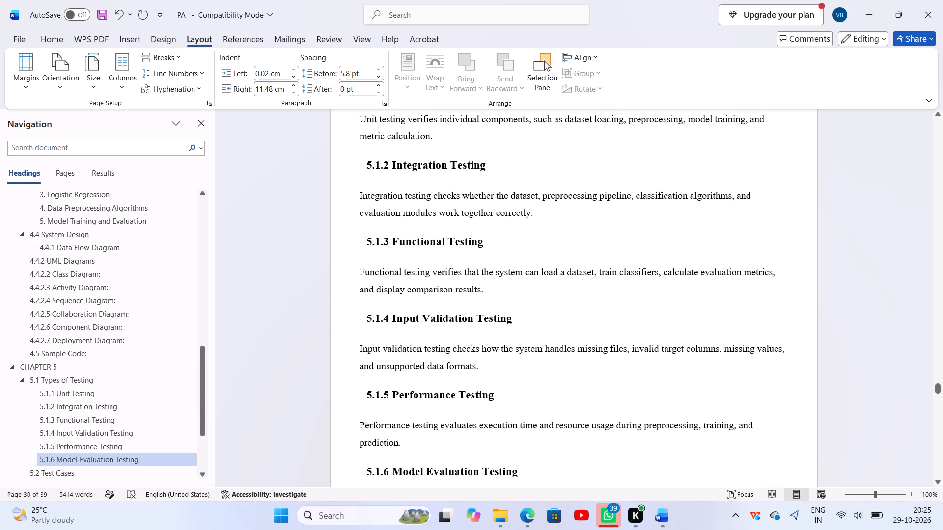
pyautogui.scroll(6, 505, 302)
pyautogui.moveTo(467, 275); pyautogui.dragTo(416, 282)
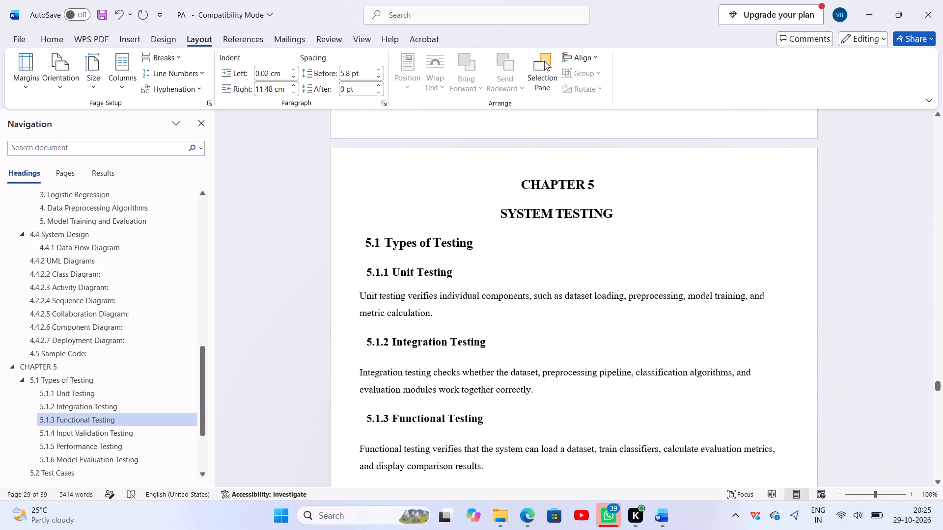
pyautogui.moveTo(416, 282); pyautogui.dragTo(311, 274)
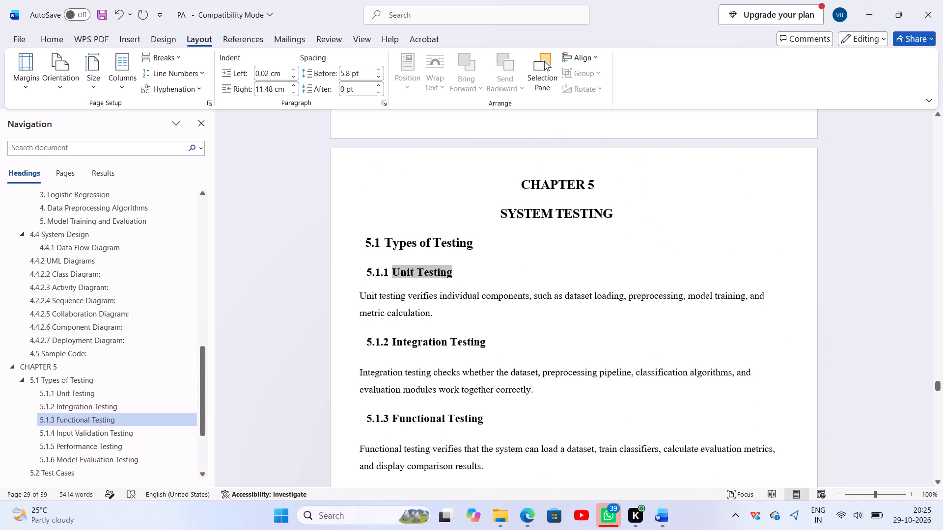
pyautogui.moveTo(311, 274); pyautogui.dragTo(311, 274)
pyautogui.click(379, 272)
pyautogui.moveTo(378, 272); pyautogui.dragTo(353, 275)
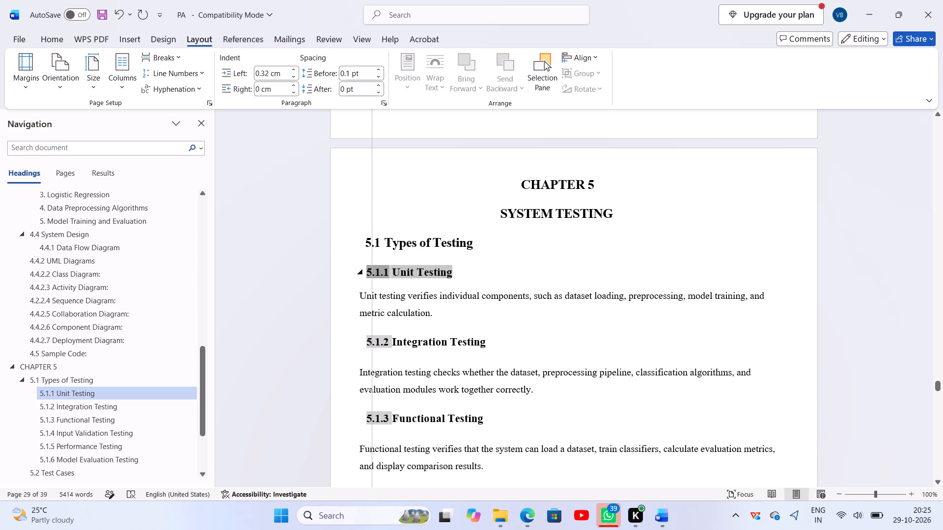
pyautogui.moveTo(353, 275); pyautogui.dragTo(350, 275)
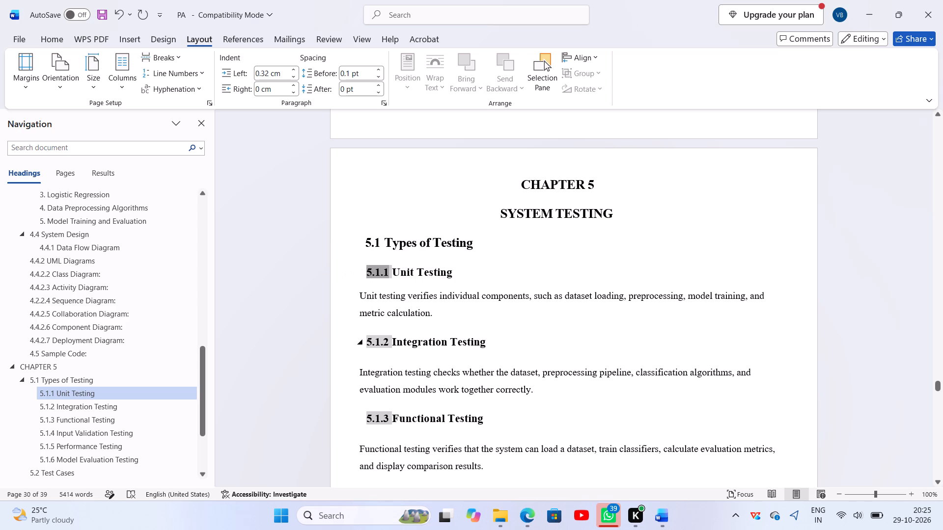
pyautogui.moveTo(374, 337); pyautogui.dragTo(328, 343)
# Set the left indent of the 10.1 Implementation Description heading in Chapter 6 to 0 cm.
pyautogui.scroll(-18, 454, 347)
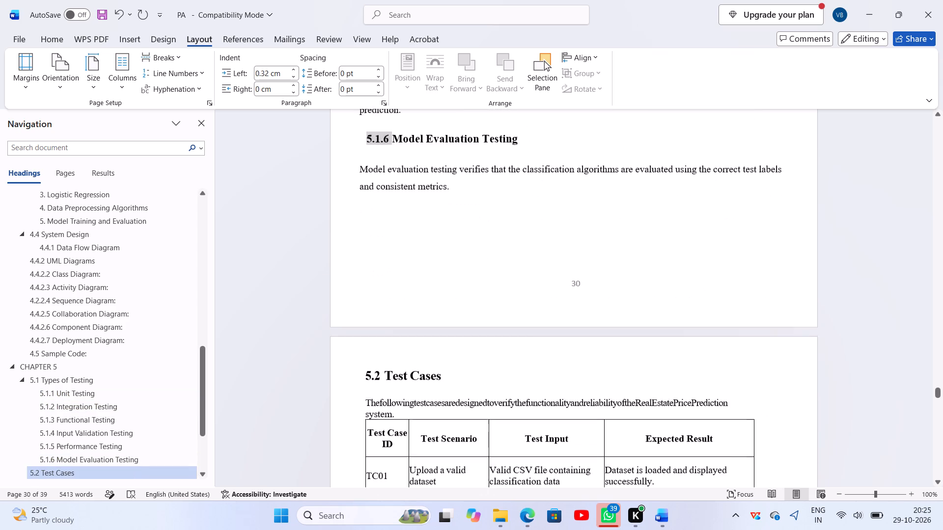
pyautogui.scroll(-17, 424, 336)
pyautogui.scroll(-9, 424, 335)
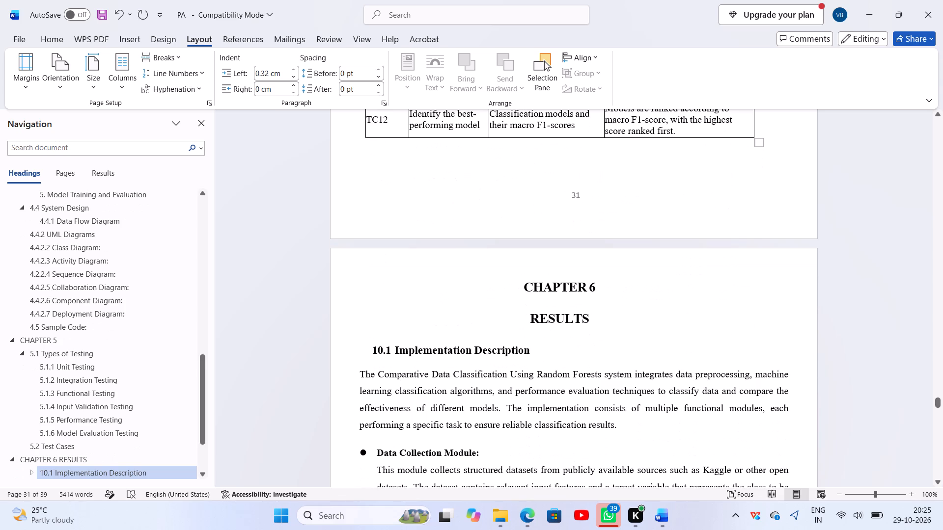
pyautogui.scroll(-7, 427, 332)
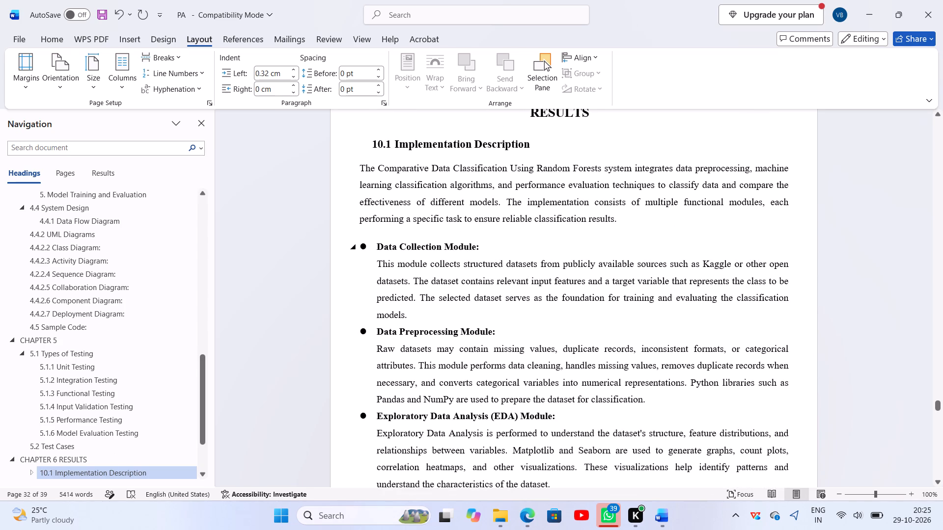
pyautogui.click(488, 148)
pyautogui.click(264, 72)
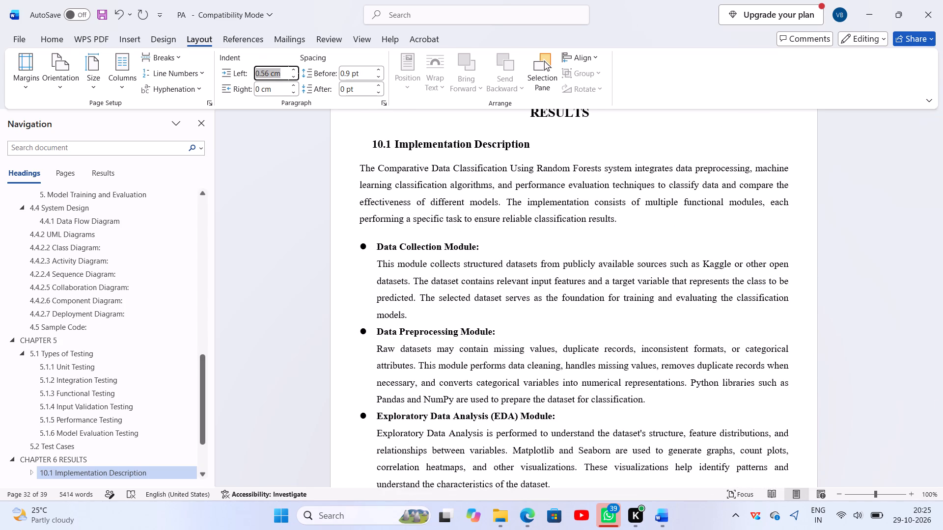
pyautogui.press('0')
pyautogui.press('Return')
# Review the layout of the remaining Chapter 6 pages, from the module descriptions through the result screens, up to Chapter 11.
pyautogui.scroll(-19, 391, 212)
pyautogui.scroll(-3, 398, 222)
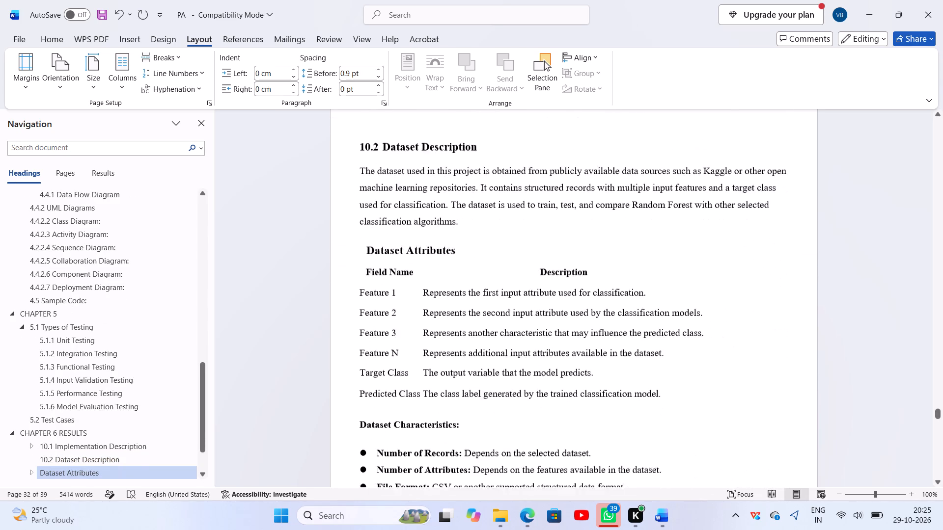
pyautogui.scroll(-19, 398, 222)
pyautogui.scroll(-9, 398, 222)
pyautogui.scroll(-12, 398, 222)
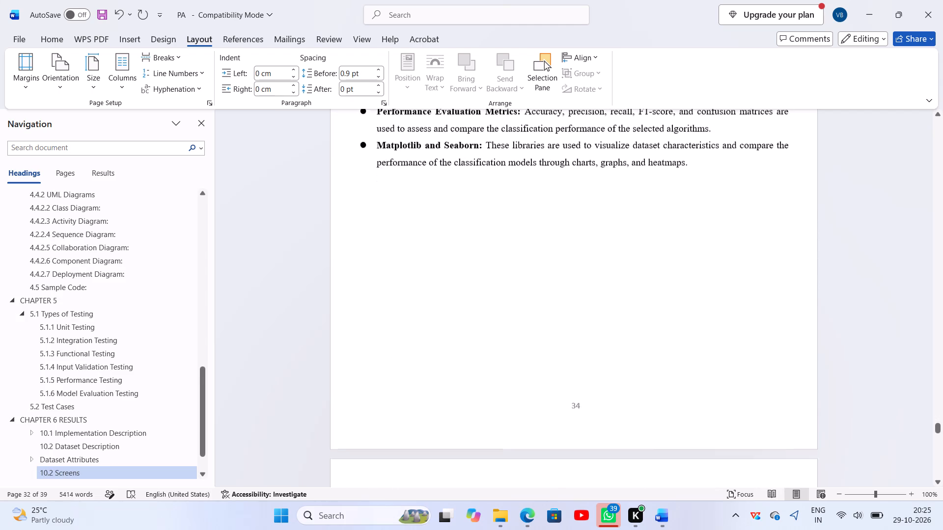
pyautogui.scroll(-18, 398, 222)
pyautogui.scroll(-18, 399, 222)
pyautogui.scroll(-9, 400, 223)
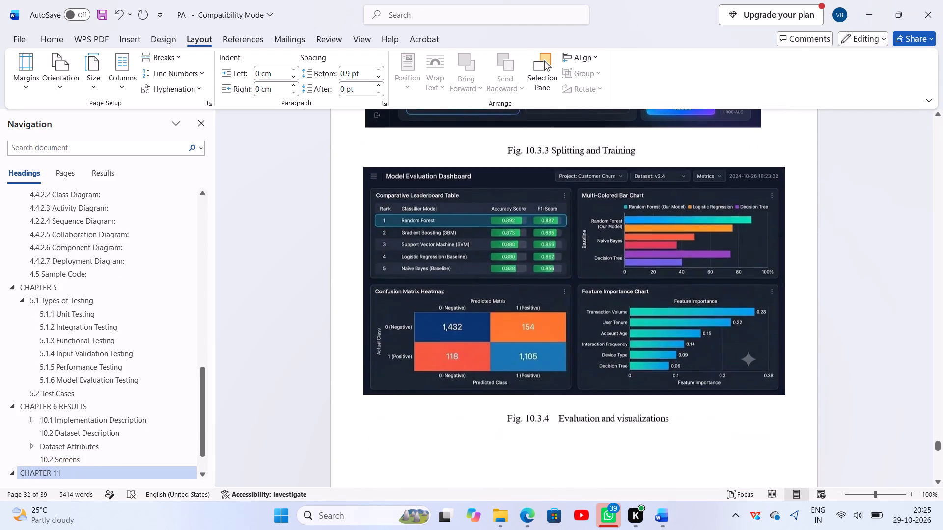
pyautogui.scroll(-13, 400, 223)
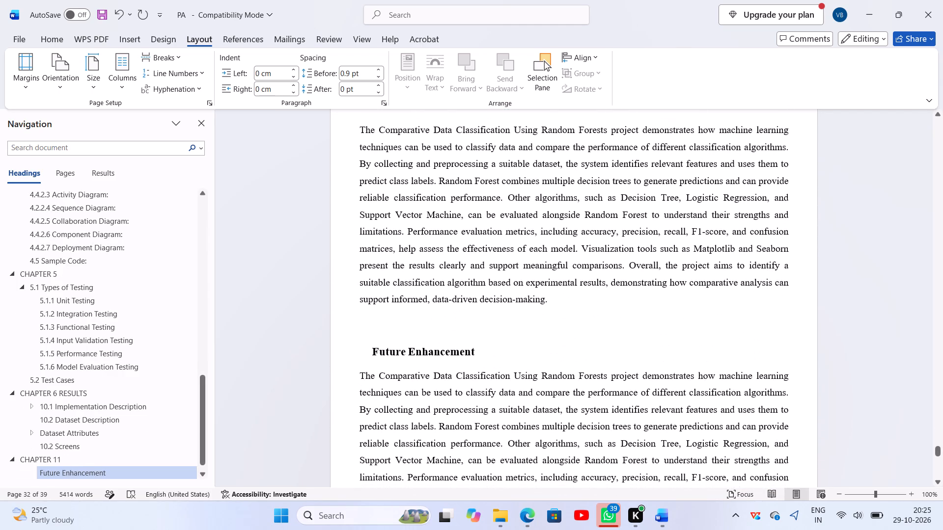
# Set the left indent of the conclusion paragraph under the Chapter 11 title to 0.5 cm.
pyautogui.scroll(8, 402, 222)
pyautogui.scroll(-8, 430, 289)
pyautogui.scroll(-4, 429, 339)
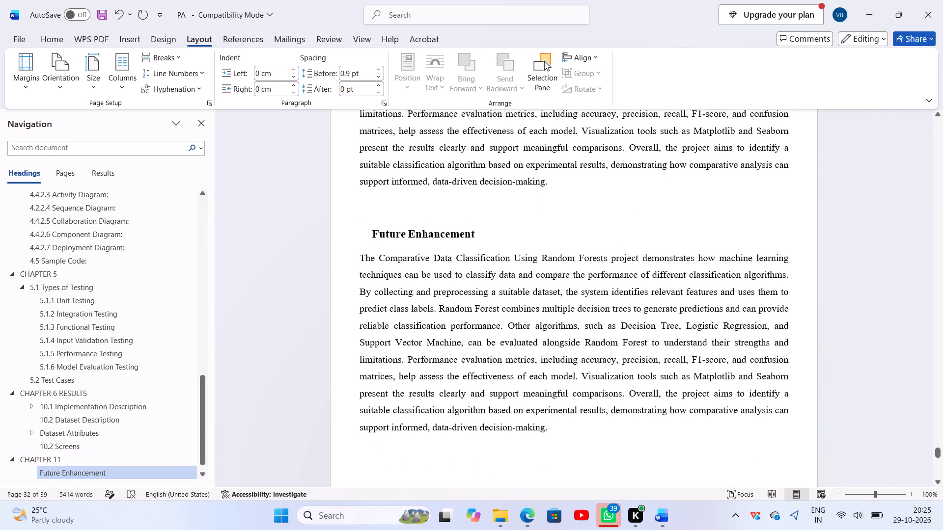
pyautogui.click(441, 236)
pyautogui.scroll(6, 402, 200)
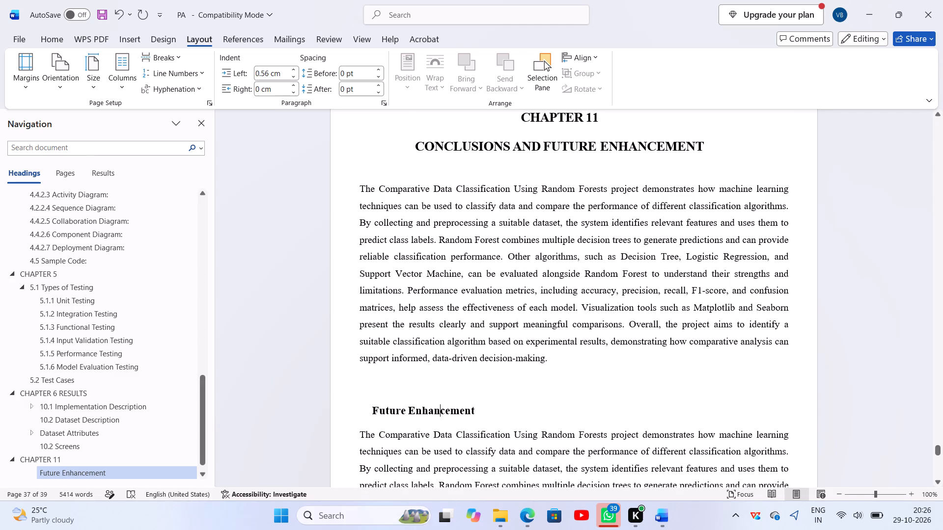
pyautogui.moveTo(555, 363); pyautogui.dragTo(341, 192)
pyautogui.click(273, 71)
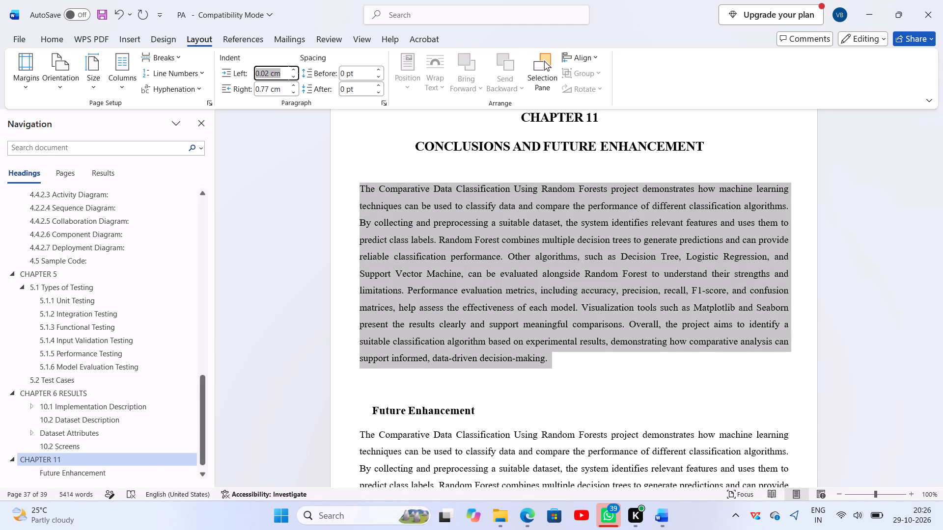
pyautogui.write('0.5')
pyautogui.press('Return')
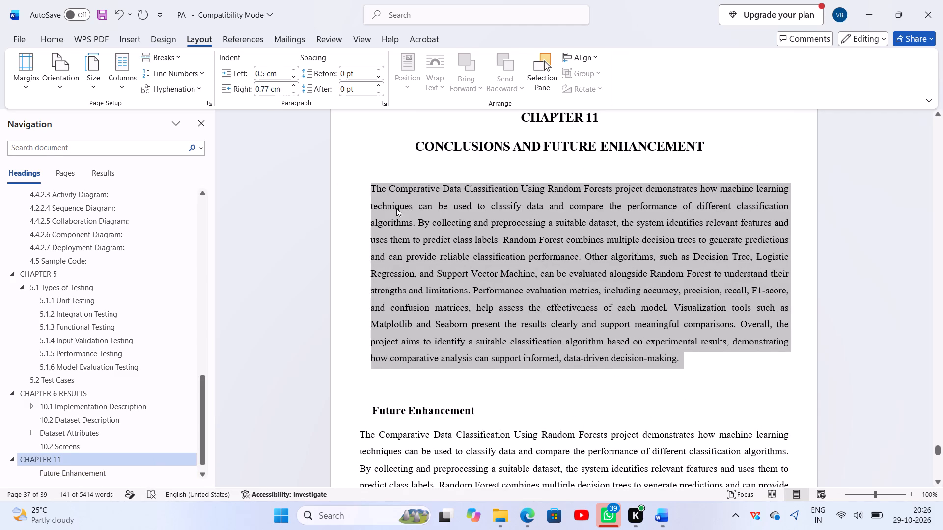
# Set the left indent of the body paragraph under the Future Enhancement heading to 0.5 cm.
pyautogui.scroll(-12, 477, 340)
pyautogui.scroll(3, 547, 266)
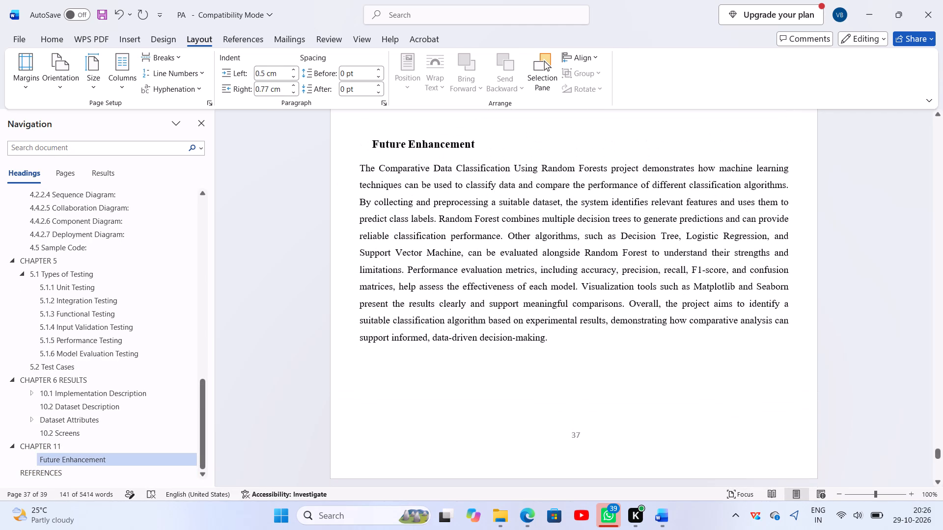
pyautogui.moveTo(551, 337); pyautogui.dragTo(343, 175)
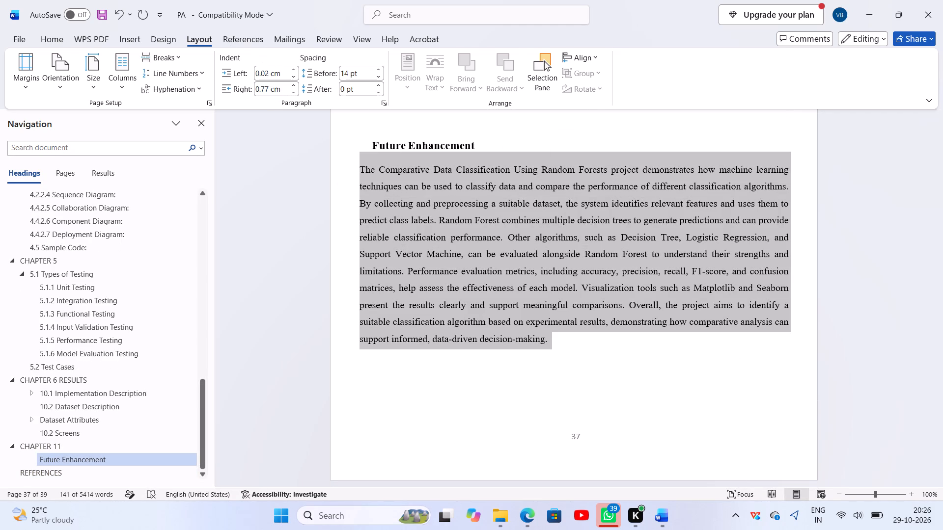
pyautogui.click(279, 76)
pyautogui.write('0.5')
pyautogui.press('Return')
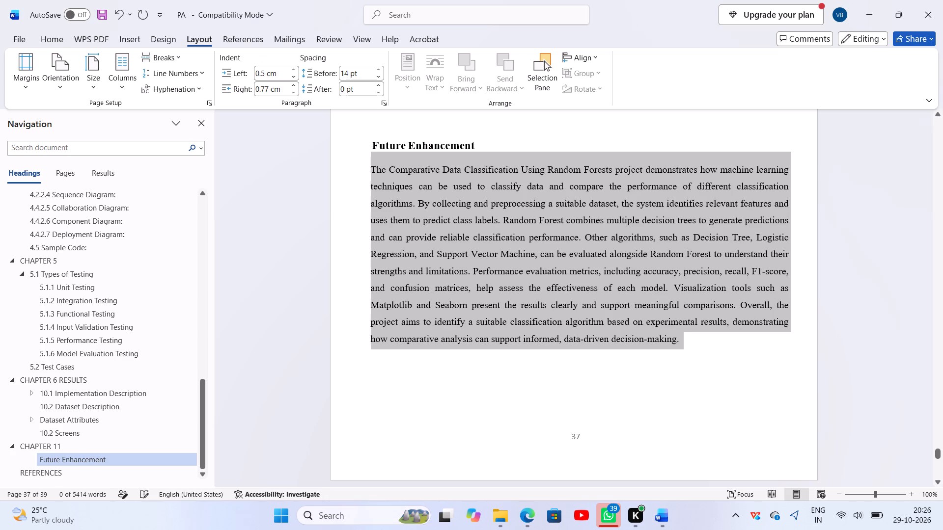
pyautogui.scroll(-17, 463, 254)
pyautogui.scroll(-10, 465, 251)
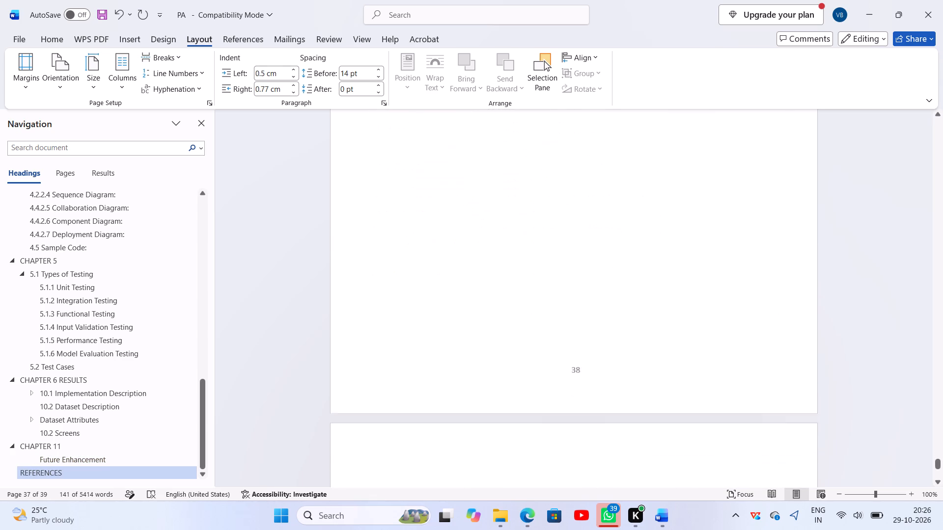
pyautogui.scroll(-9, 465, 251)
pyautogui.scroll(-17, 465, 252)
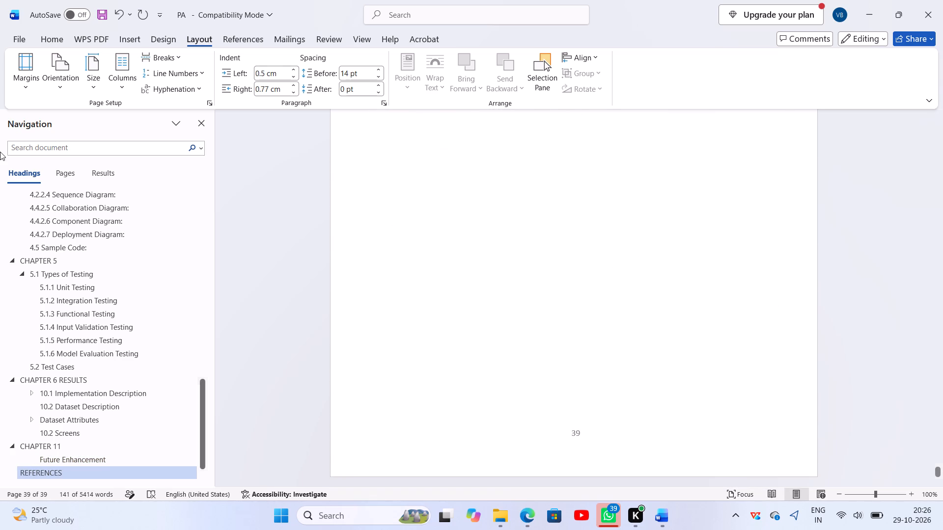
pyautogui.hotkey('ctrl', 's')
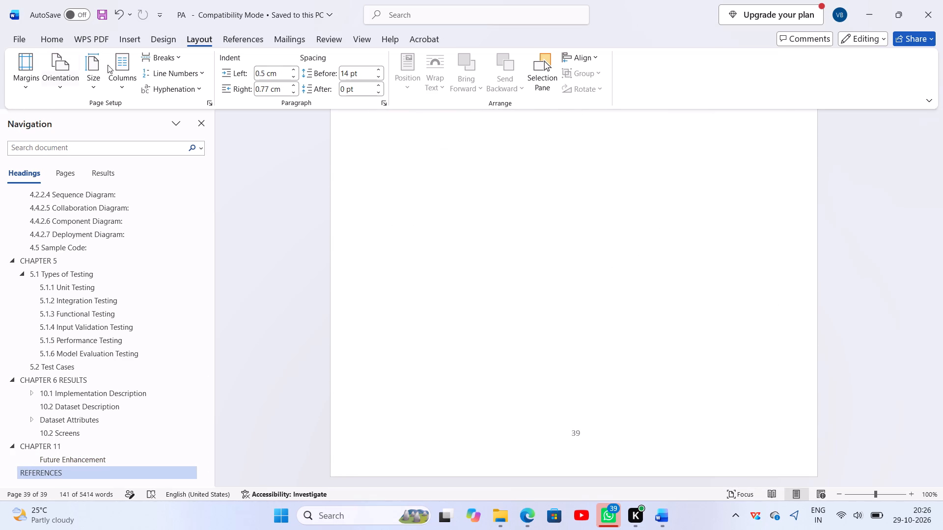
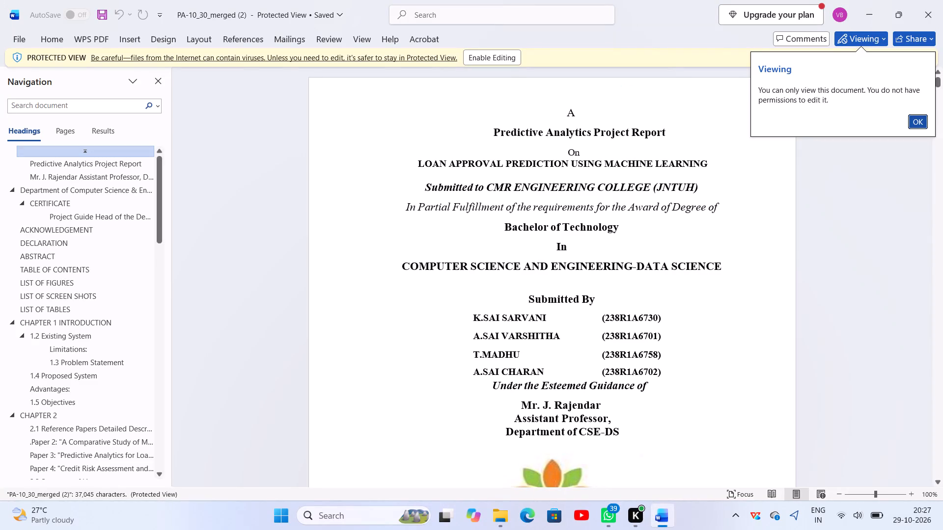
# Enable editing of the protected PA-10_30_merged (2) document.
pyautogui.click(510, 62)
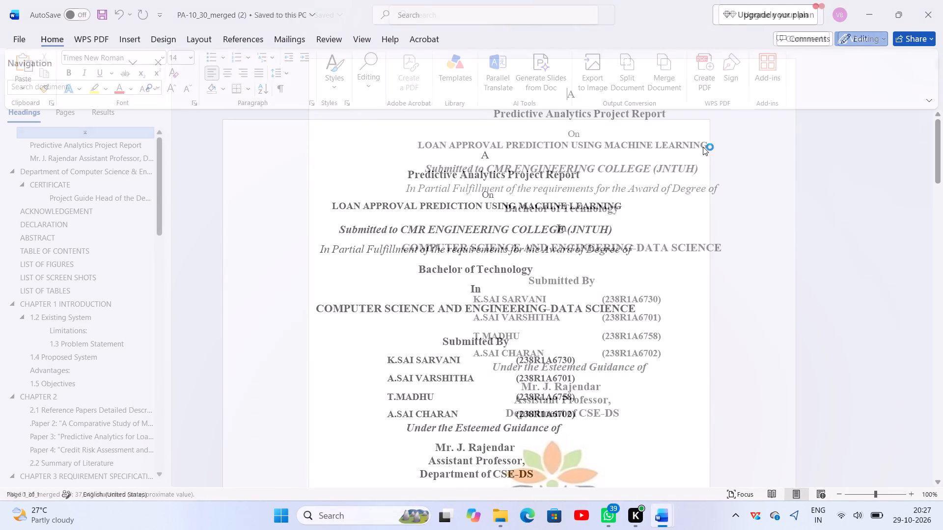
# Set the cover page title LOAN APPROVAL PREDICTION USING MACHINE LEARNING to 14 pt and colour it red.
pyautogui.moveTo(738, 204); pyautogui.dragTo(504, 216)
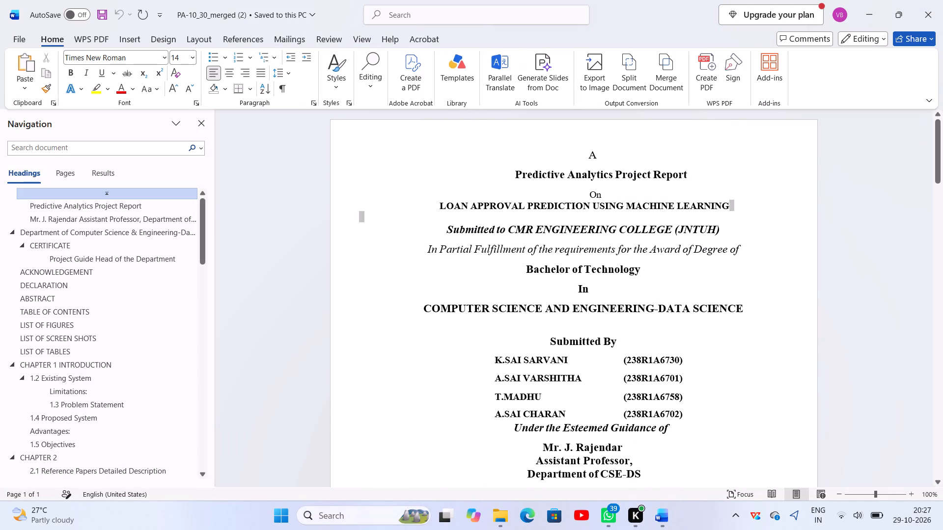
pyautogui.moveTo(504, 216); pyautogui.dragTo(438, 207)
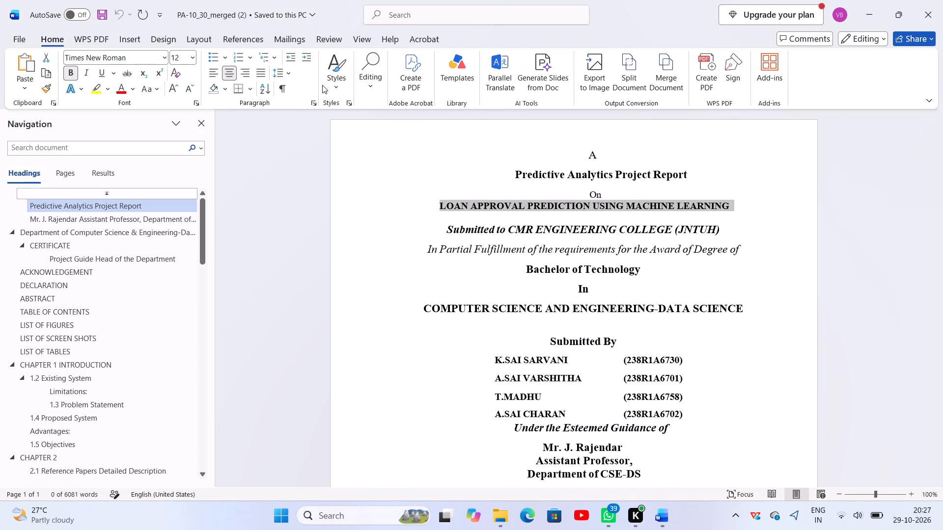
pyautogui.hotkey('ctrl', 'shift', '.')
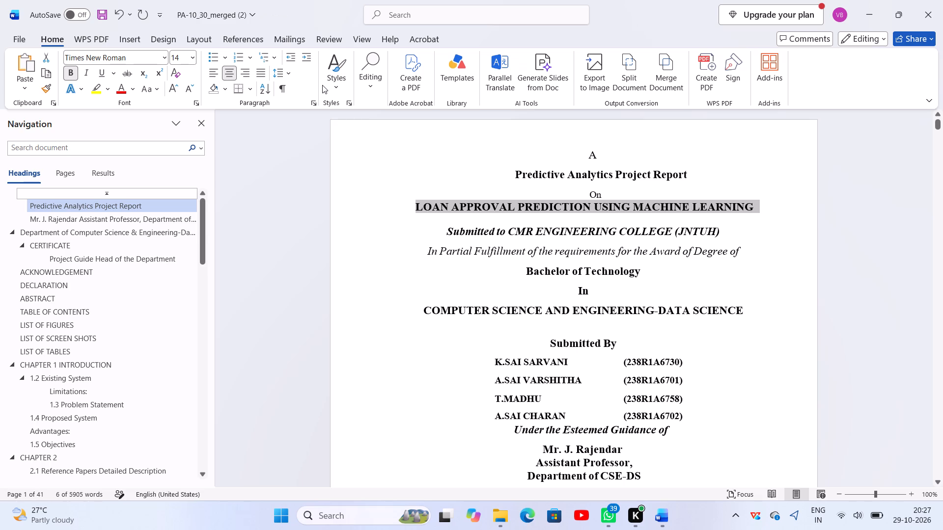
pyautogui.click(127, 88)
pyautogui.click(527, 251)
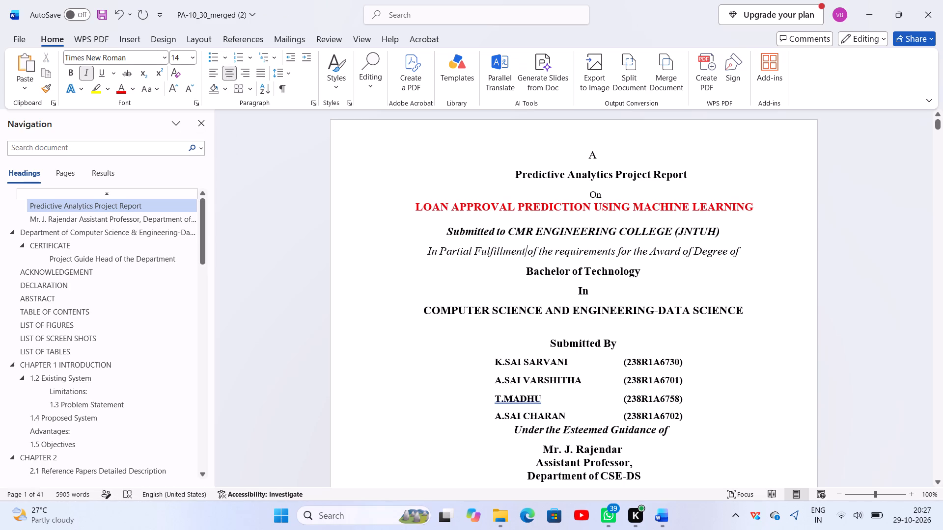
# Set the paragraph spacing before and after to 5 pt for the whole cover page, down to the year 2026-2027.
pyautogui.scroll(-2, 720, 281)
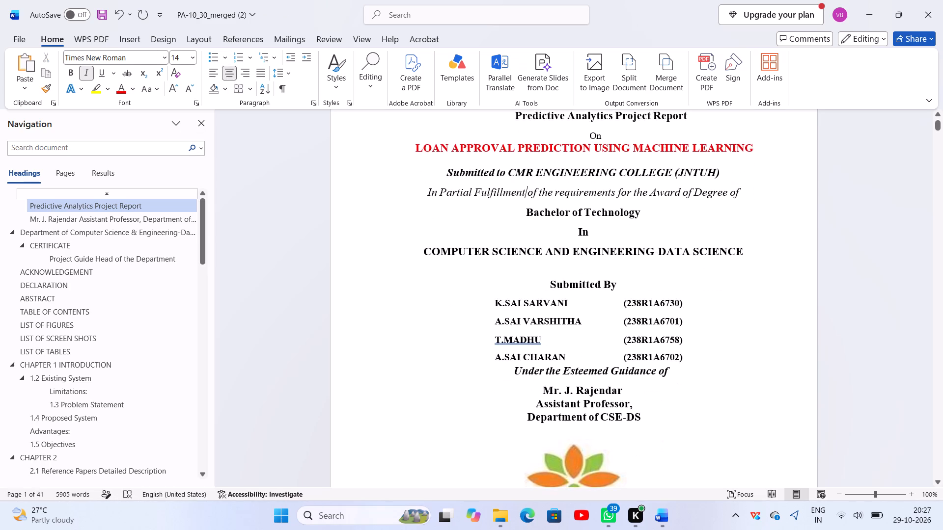
pyautogui.scroll(-2, 720, 282)
pyautogui.scroll(-3, 665, 289)
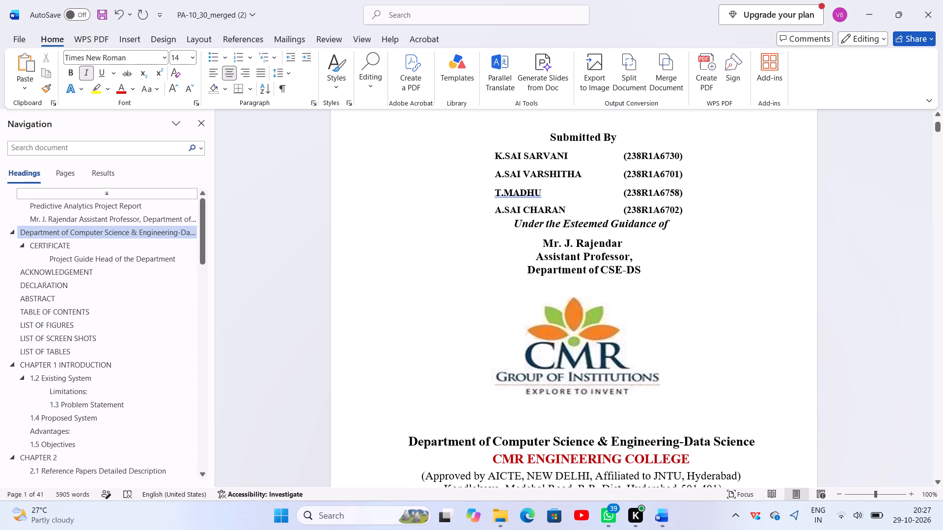
pyautogui.scroll(-1, 664, 288)
pyautogui.scroll(2, 664, 288)
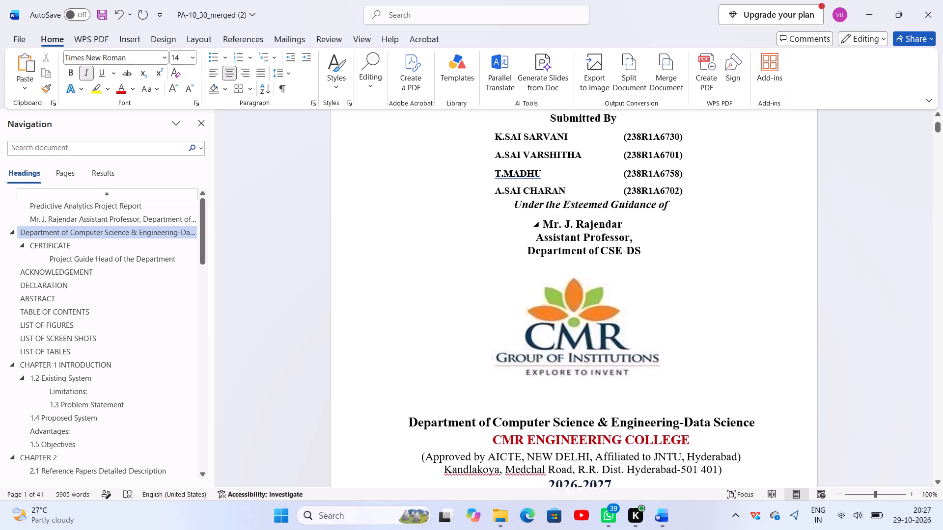
pyautogui.scroll(10, 664, 288)
pyautogui.scroll(3, 574, 309)
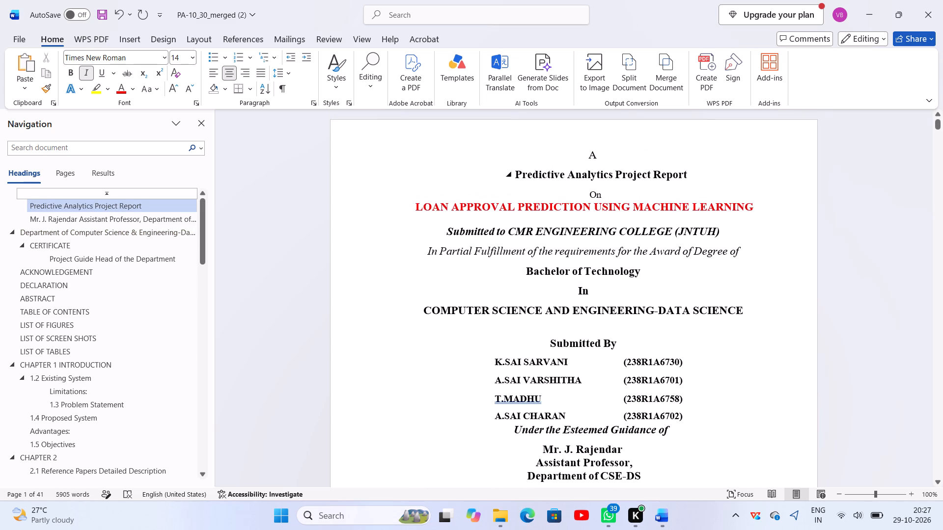
pyautogui.moveTo(590, 159); pyautogui.dragTo(669, 281)
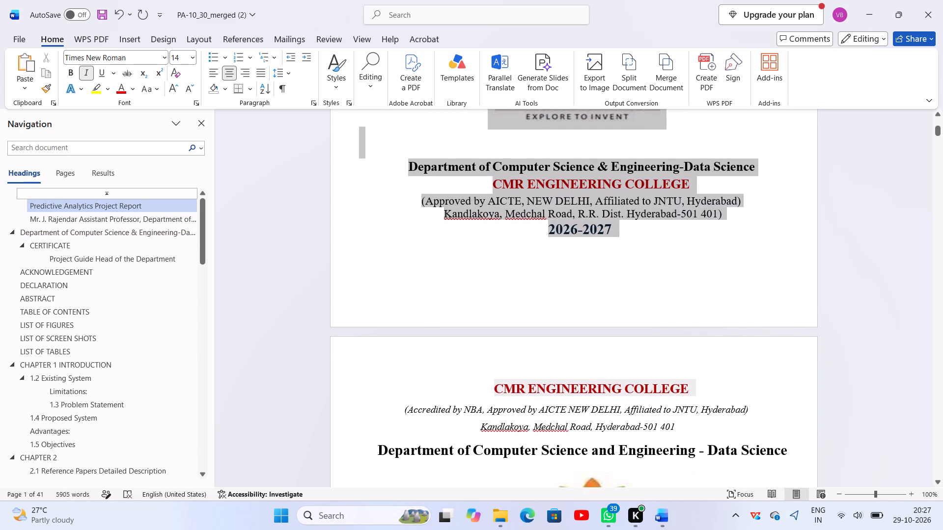
pyautogui.moveTo(669, 281); pyautogui.dragTo(651, 250)
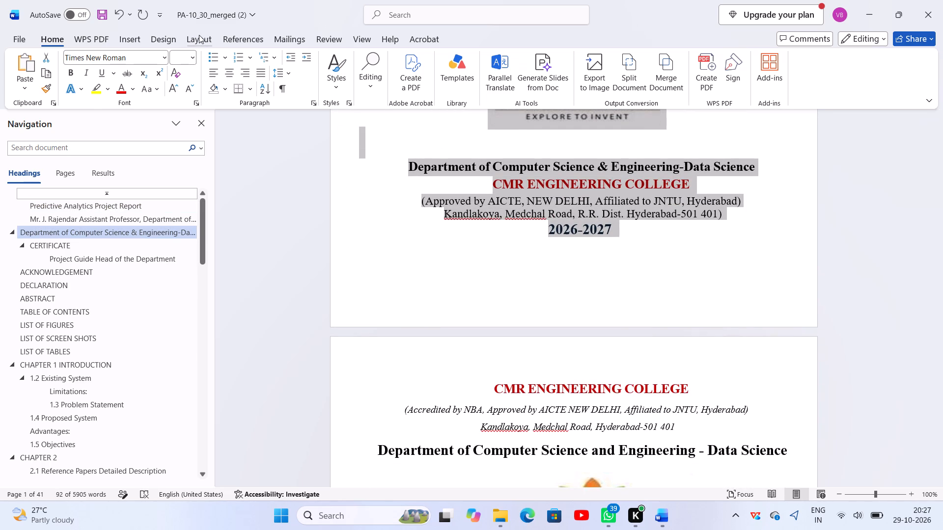
pyautogui.click(199, 35)
pyautogui.click(347, 76)
pyautogui.press('5')
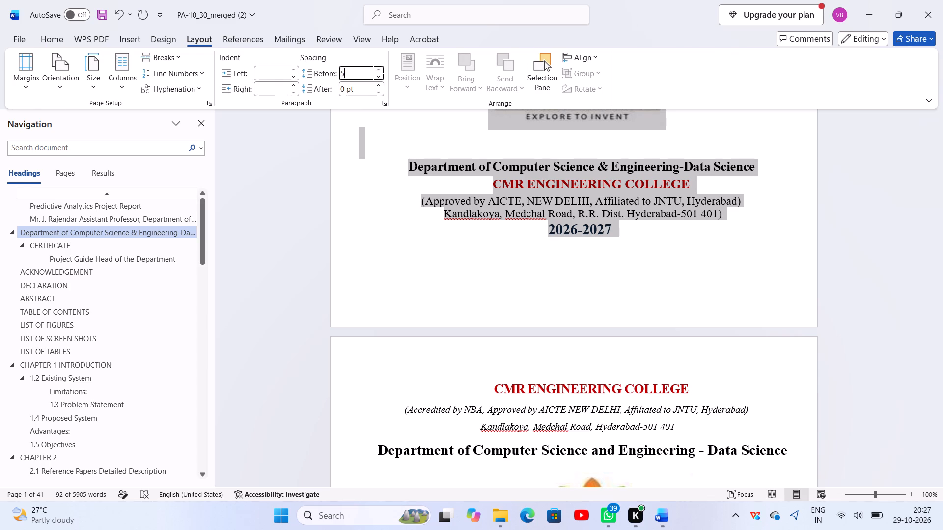
pyautogui.press('Return')
pyautogui.click(350, 99)
pyautogui.click(354, 90)
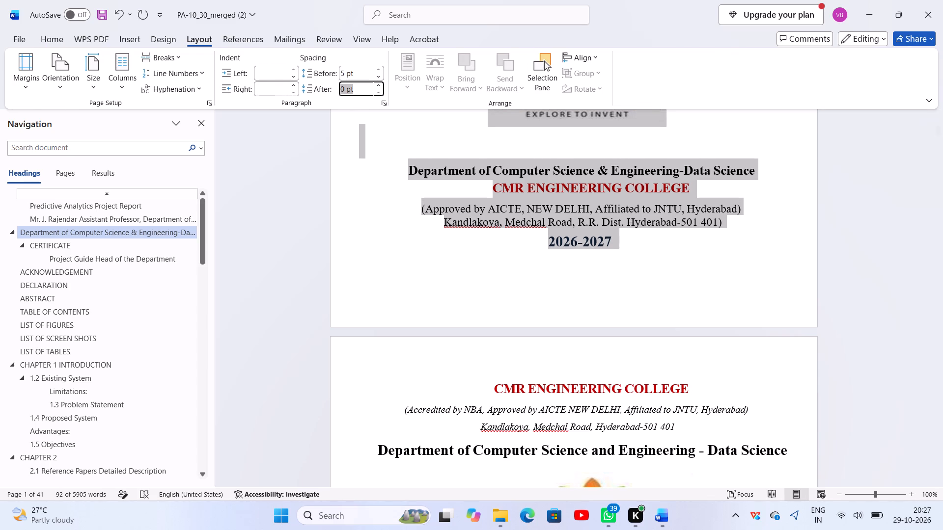
pyautogui.press('5')
pyautogui.press('Return')
pyautogui.click(631, 216)
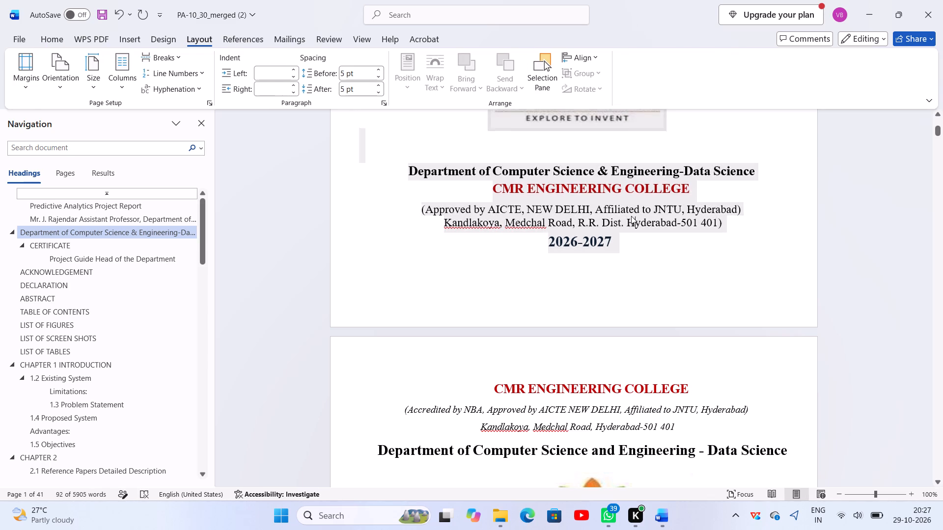
# Delete the blank cover page lines above Submitted By, above Submitted to CMR ENGINEERING COLLEGE, and between the logo and department name.
pyautogui.scroll(16, 632, 216)
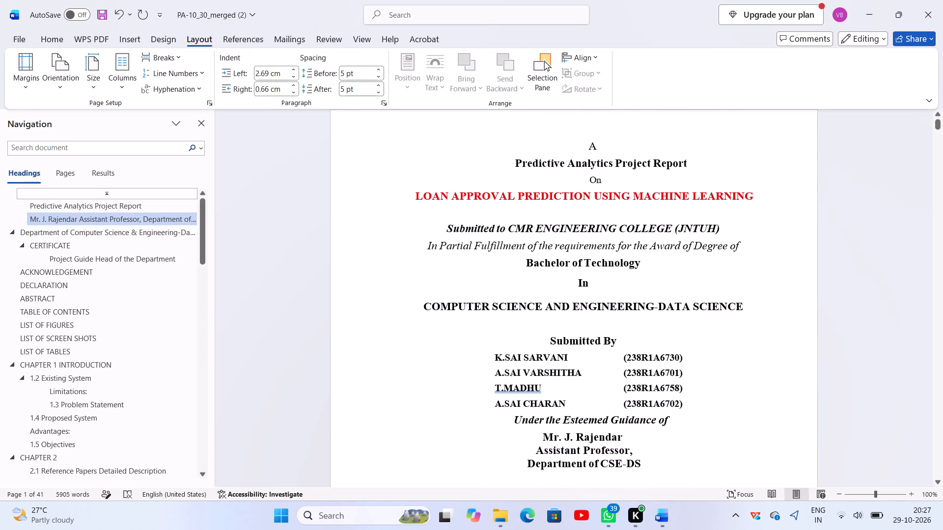
pyautogui.click(602, 327)
pyautogui.press('Delete')
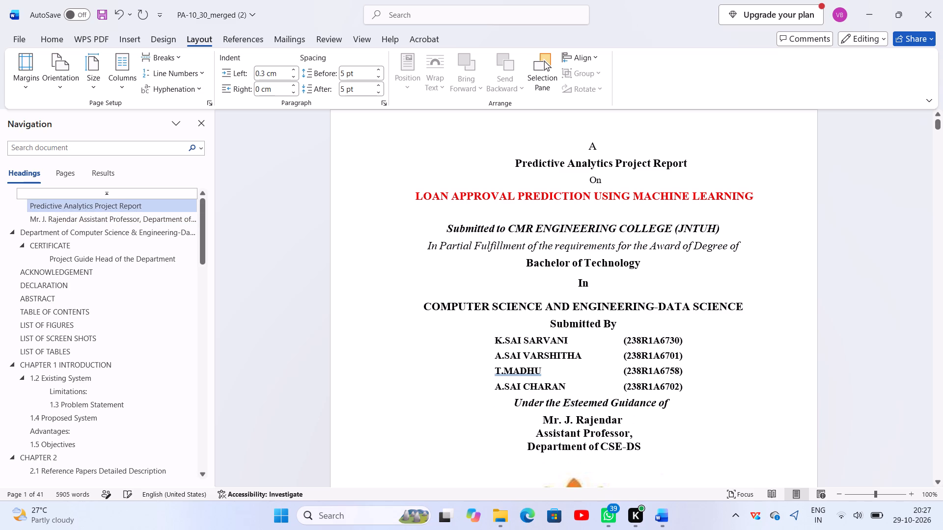
pyautogui.click(603, 213)
pyautogui.press('Delete')
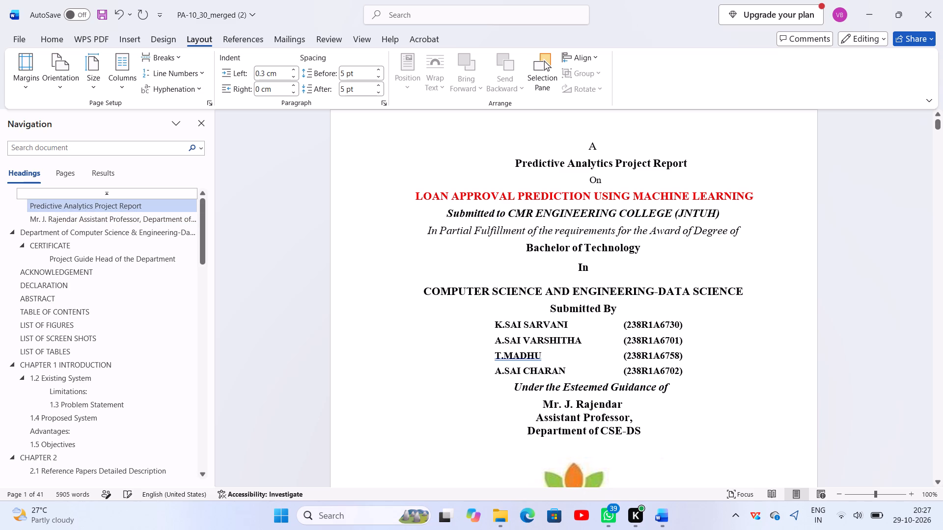
pyautogui.scroll(-8, 618, 231)
pyautogui.click(615, 222)
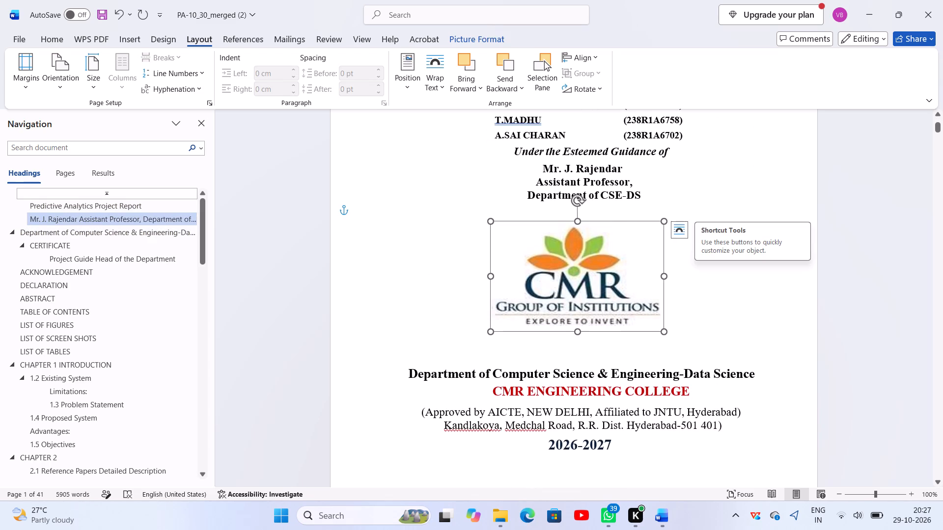
pyautogui.scroll(-4, 586, 302)
pyautogui.click(582, 240)
pyautogui.press('Delete')
# Delete the blank line between the logo and the CERTIFICATE heading on the second page.
pyautogui.scroll(-6, 586, 260)
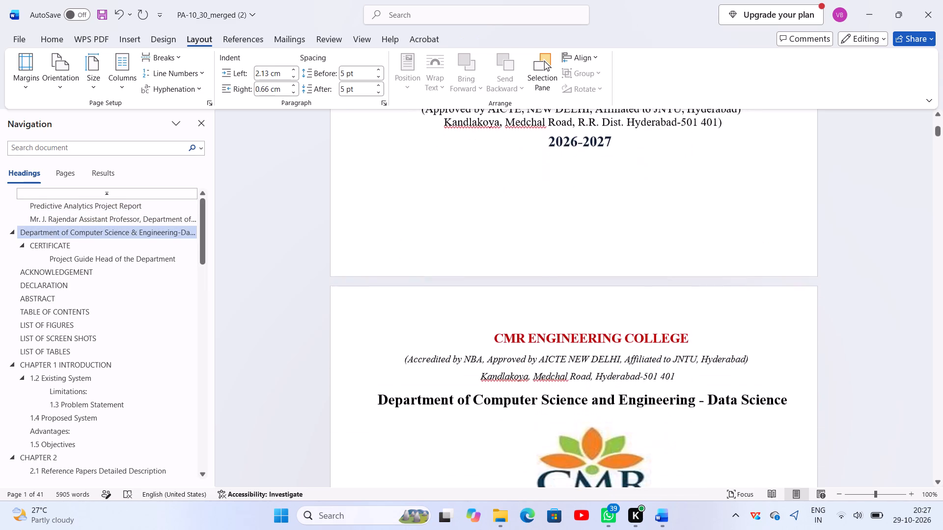
pyautogui.scroll(-6, 585, 259)
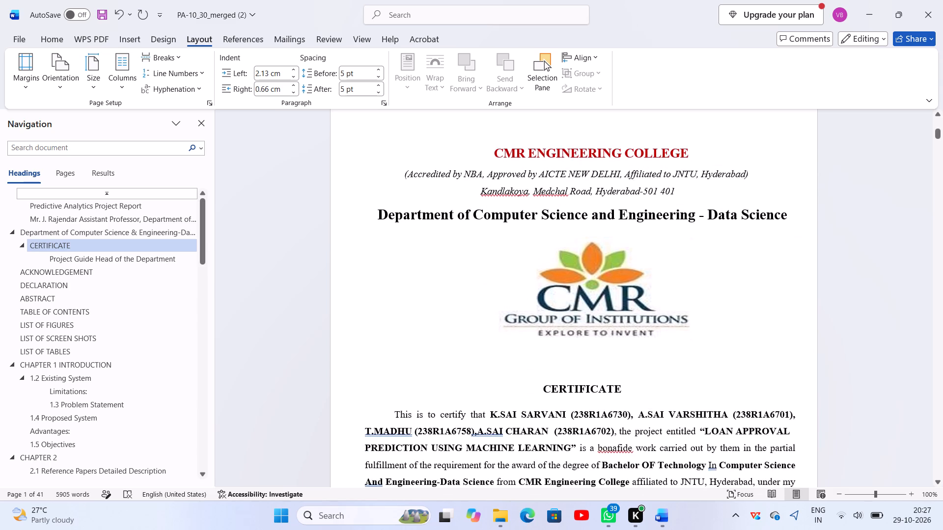
pyautogui.scroll(-3, 585, 259)
pyautogui.scroll(4, 585, 259)
pyautogui.scroll(-5, 585, 259)
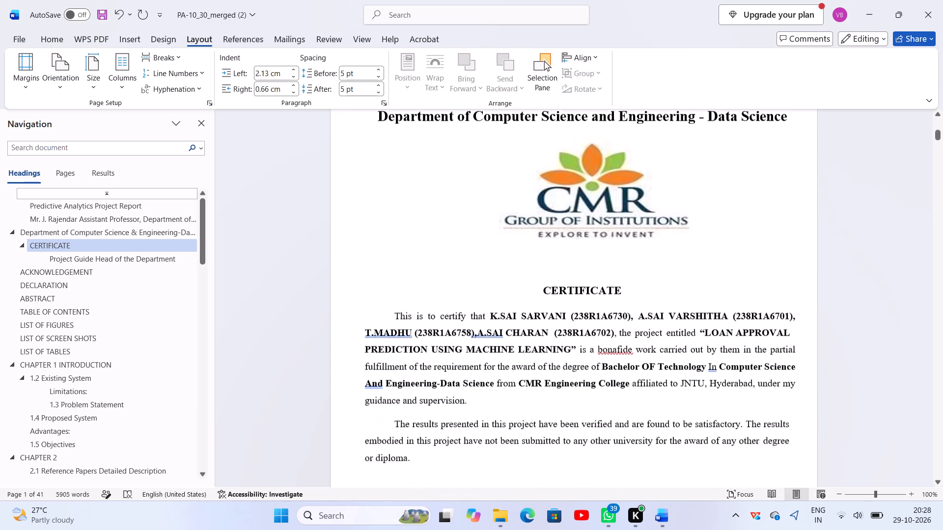
pyautogui.scroll(4, 585, 259)
pyautogui.click(594, 361)
pyautogui.press('Delete')
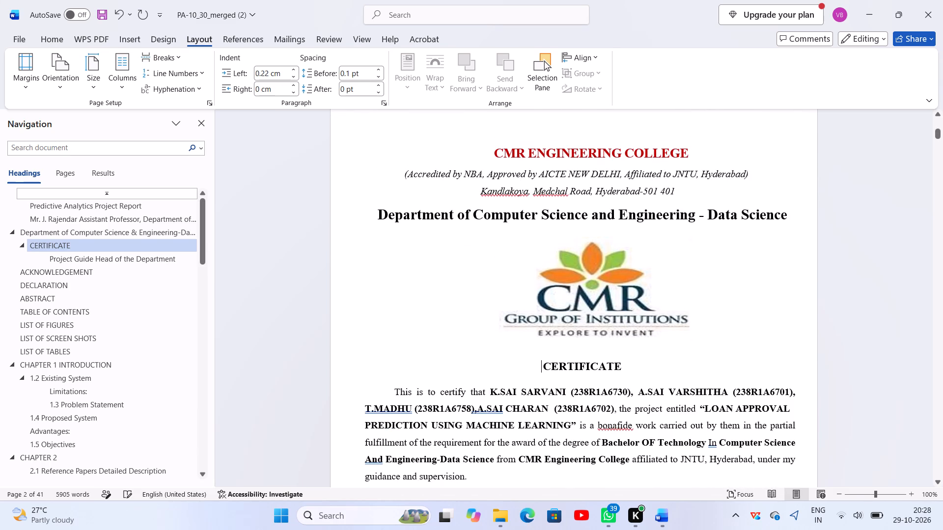
# Increase the font size of the CERTIFICATE heading by one step.
pyautogui.scroll(-3, 593, 359)
pyautogui.moveTo(624, 283); pyautogui.dragTo(521, 280)
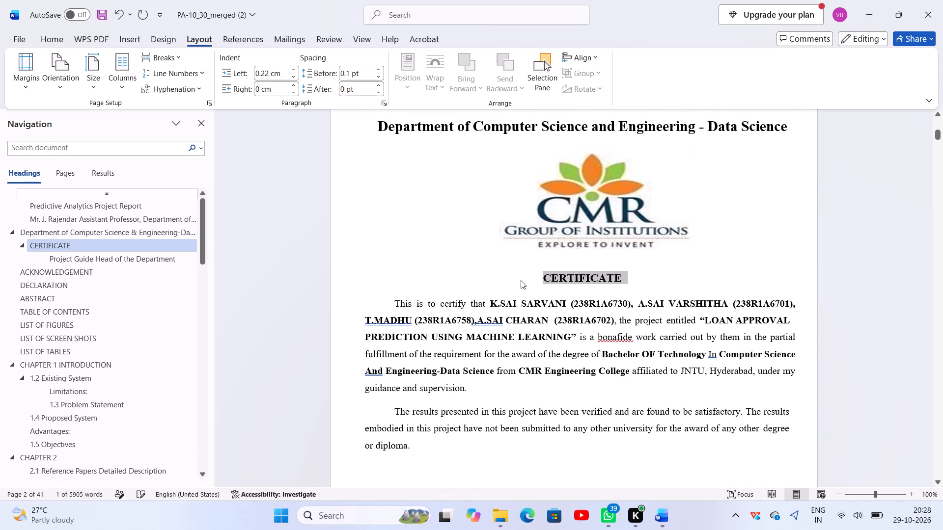
pyautogui.hotkey('ctrl', 'shift', '.')
# Delete the students' names and roll numbers from the first paragraph of the certificate.
pyautogui.scroll(-3, 531, 273)
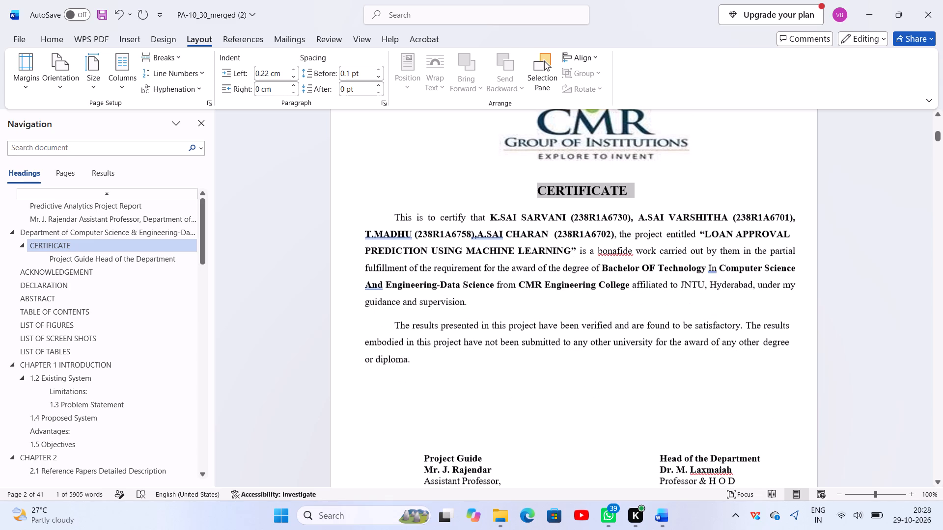
pyautogui.moveTo(491, 216); pyautogui.dragTo(492, 217)
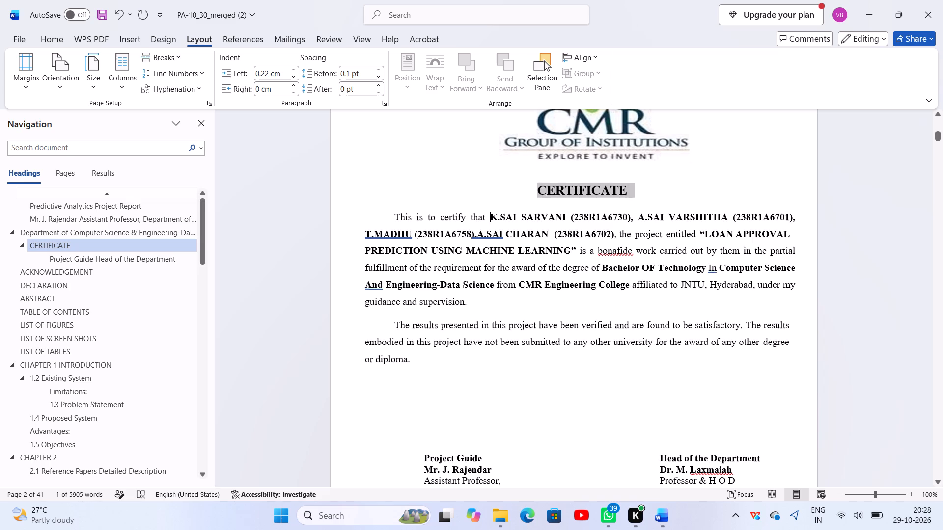
pyautogui.moveTo(492, 217); pyautogui.dragTo(615, 238)
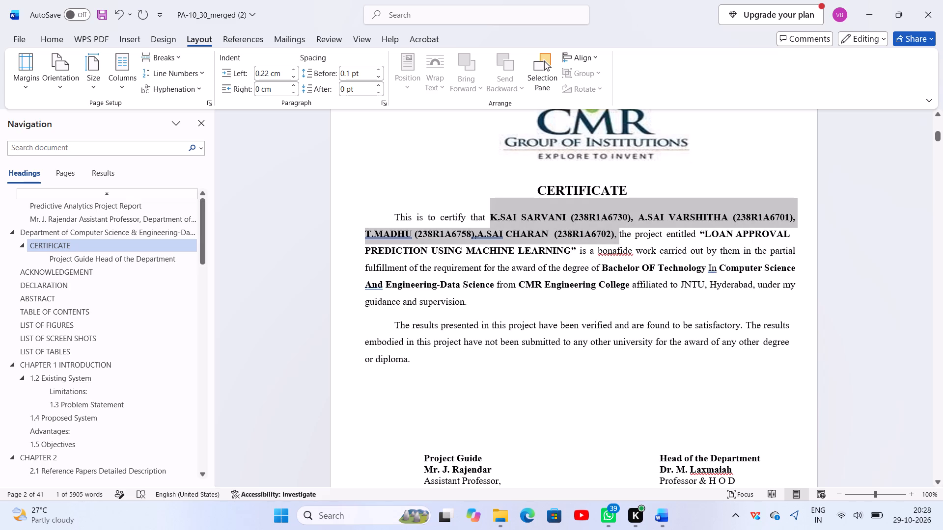
pyautogui.moveTo(615, 238); pyautogui.dragTo(617, 238)
pyautogui.press('BackSpace')
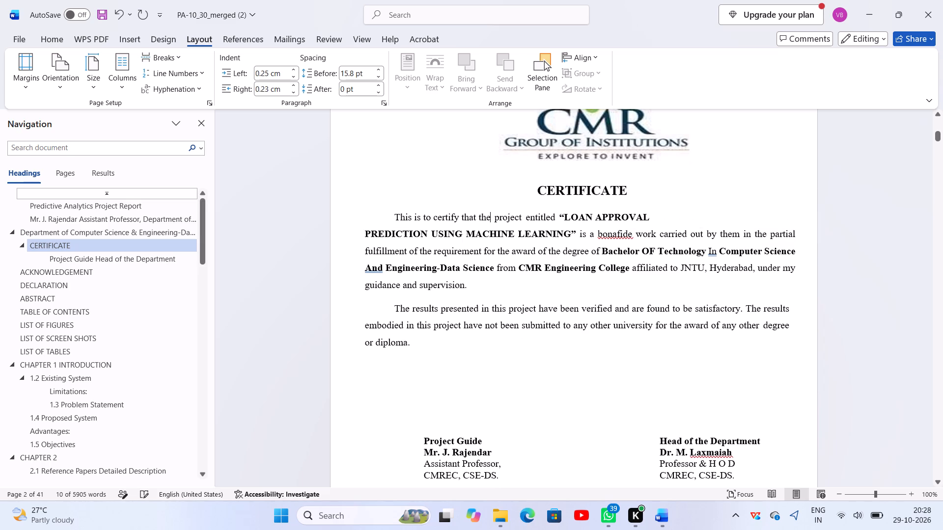
# Join the broken project title in the certificate paragraph so LOAN APPROVAL and PREDICTION are separated only by a space.
pyautogui.click(368, 236)
pyautogui.press('Left')
pyautogui.press('BackSpace')
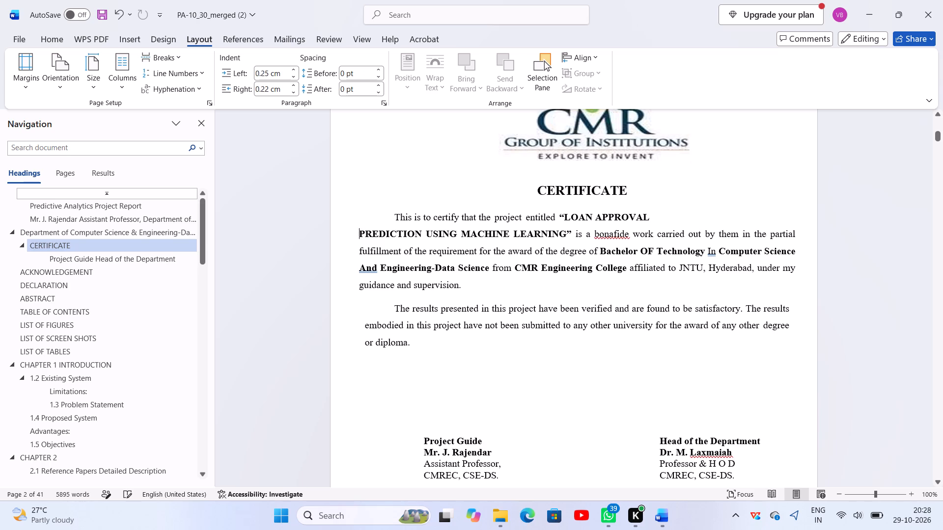
pyautogui.press('BackSpace')
pyautogui.press('space')
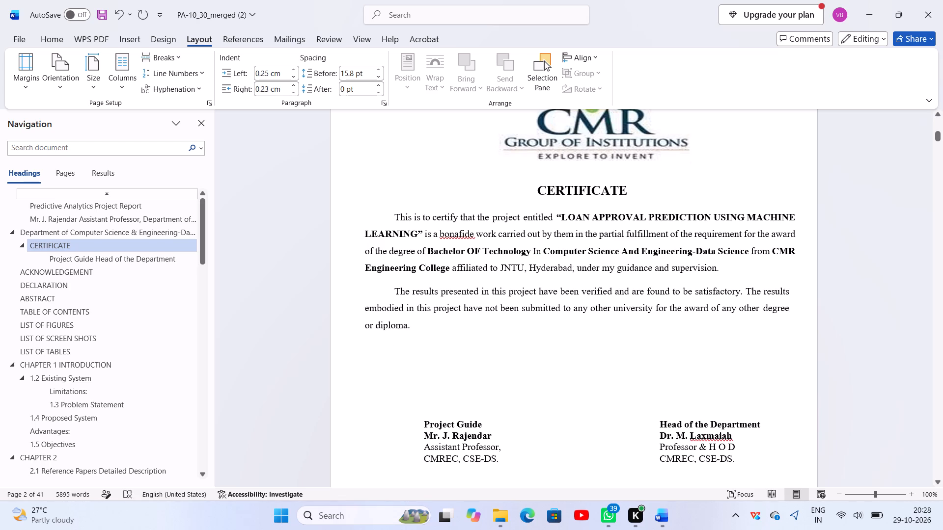
# Insert two spaces before CMR Engineering College in the first certificate paragraph to move the whole name onto the following line.
pyautogui.click(771, 249)
pyautogui.press('space')
pyautogui.press('space')
# Increase the font size of the Project Guide and Head of the Department signature block by one step overall.
pyautogui.scroll(-5, 705, 286)
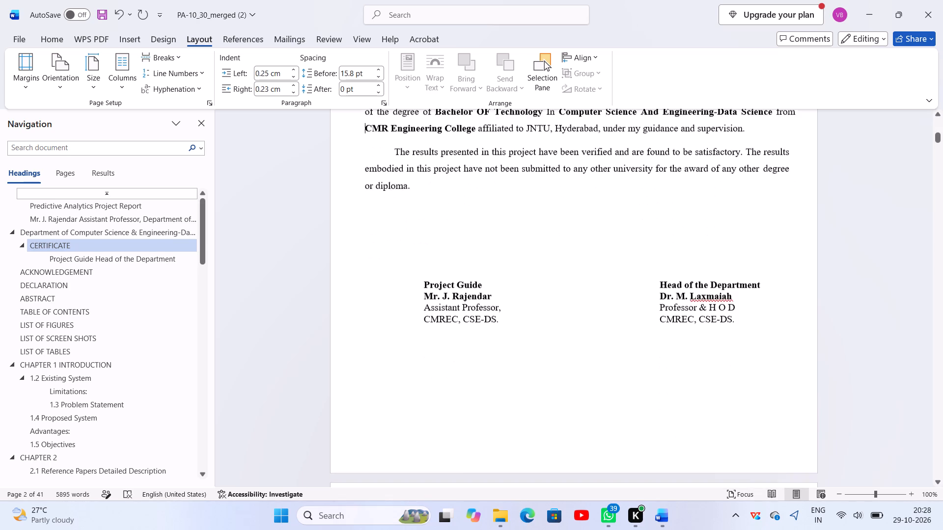
pyautogui.scroll(-1, 567, 288)
pyautogui.click(518, 235)
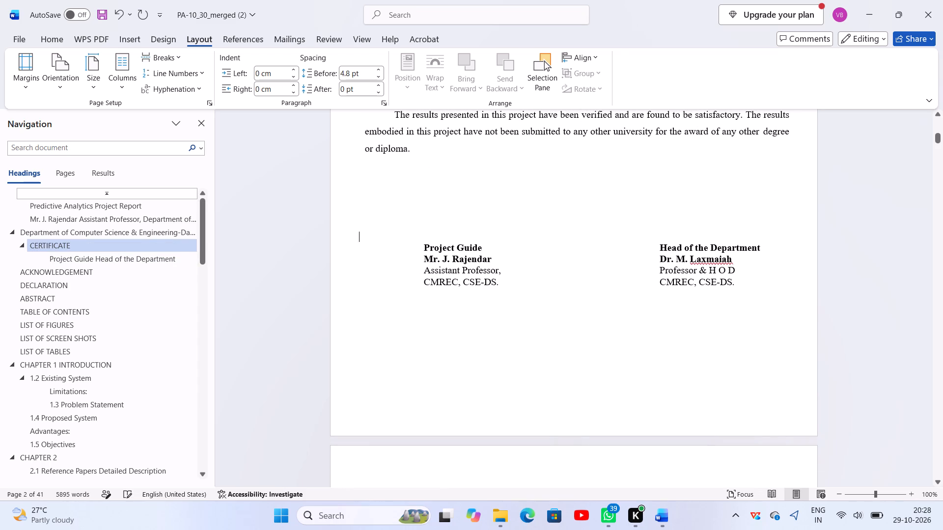
pyautogui.moveTo(426, 236); pyautogui.dragTo(756, 282)
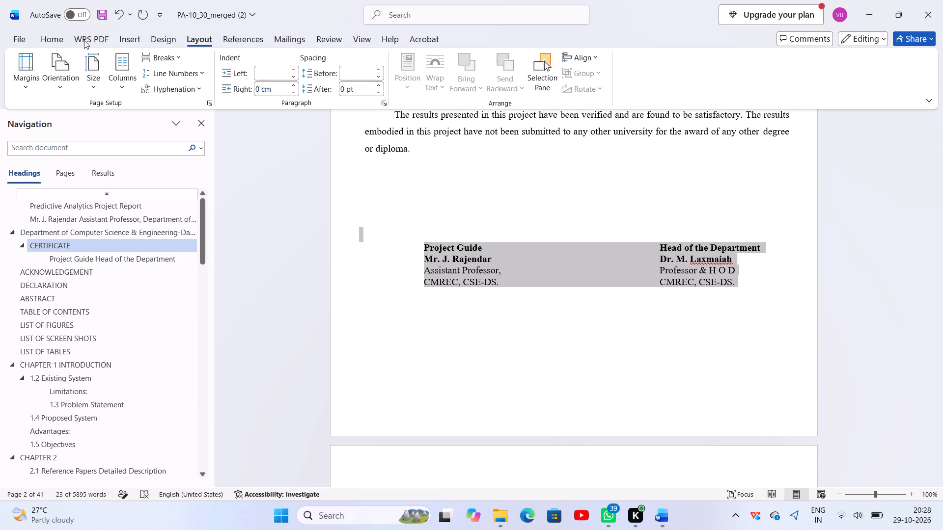
pyautogui.hotkey('ctrl', 'shift', '.')
pyautogui.hotkey('ctrl', 'shift', '.')
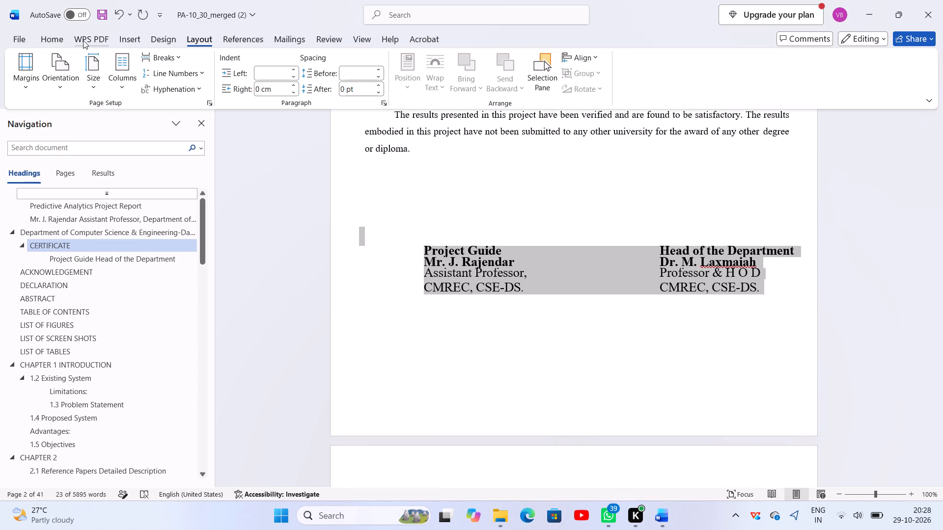
pyautogui.hotkey('ctrl', 'shift', ',')
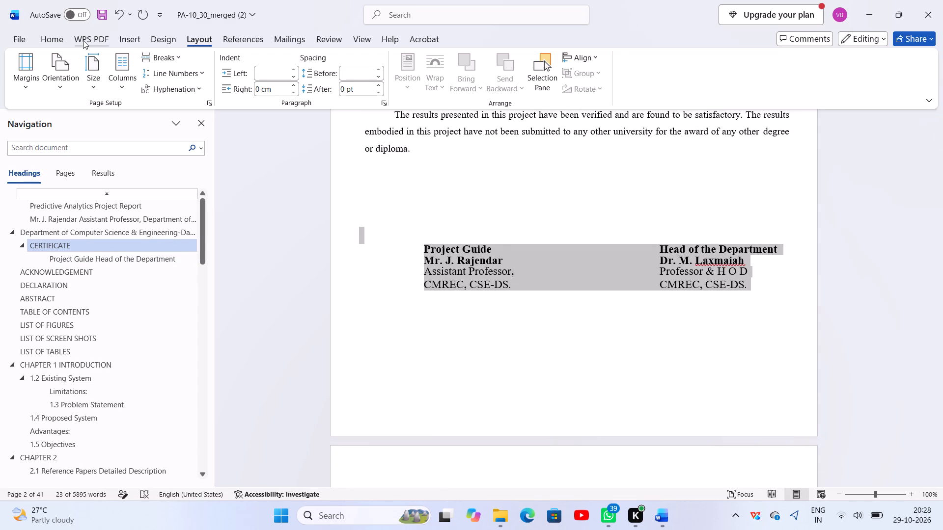
# Set the paragraph spacing of the Project Guide and Head of the Department signature block to 5 pt before and 5 pt after.
pyautogui.click(341, 71)
pyautogui.press('5')
pyautogui.click(354, 90)
pyautogui.press('5')
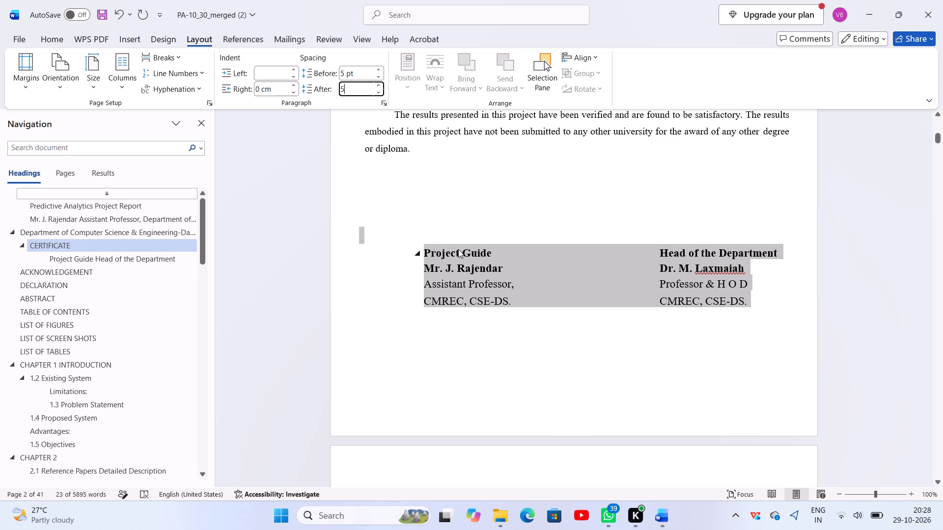
pyautogui.click(497, 325)
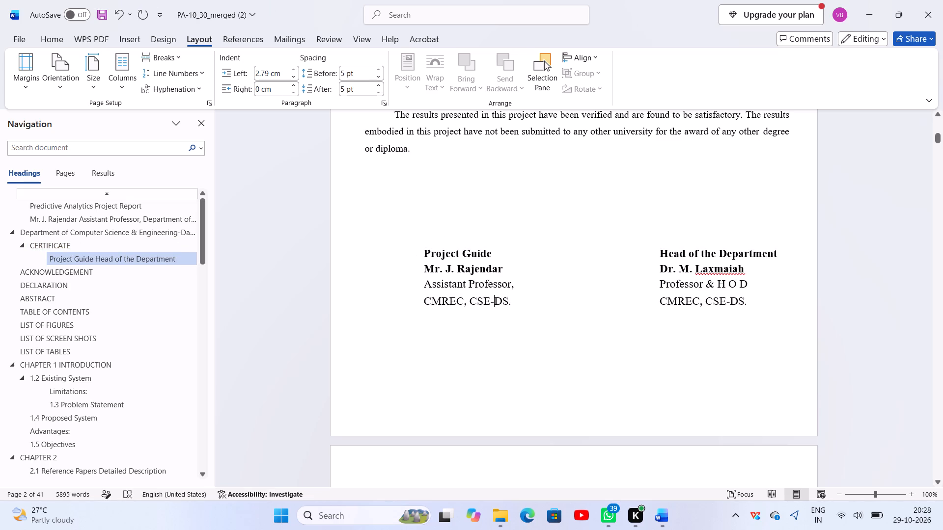
# Insert three blank lines above the certificate's signature block.
pyautogui.click(589, 227)
pyautogui.press('Return')
pyautogui.press('Return')
pyautogui.press('Return')
# Review the layout of the acknowledgement and declaration pages for formatting problems.
pyautogui.scroll(-5, 691, 273)
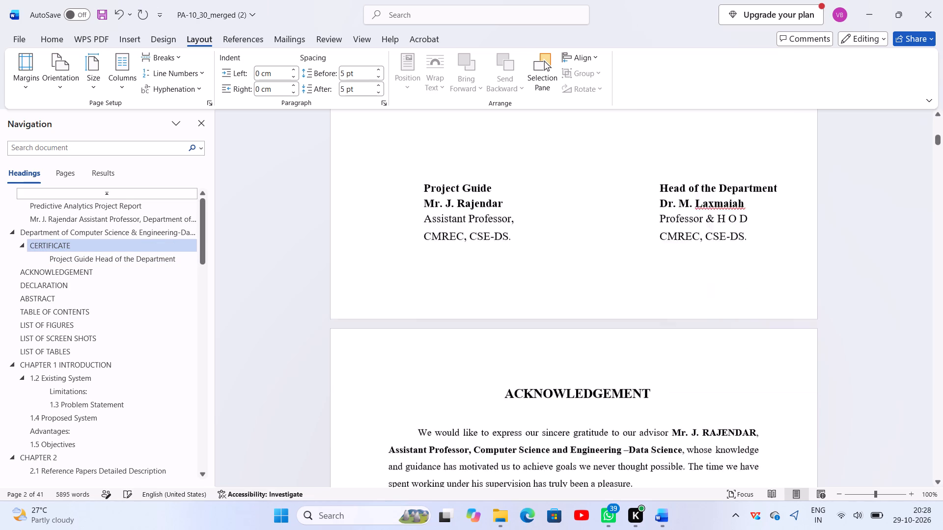
pyautogui.scroll(-1, 689, 273)
pyautogui.scroll(-9, 582, 291)
pyautogui.scroll(7, 580, 296)
pyautogui.scroll(-18, 579, 298)
pyautogui.scroll(-9, 579, 298)
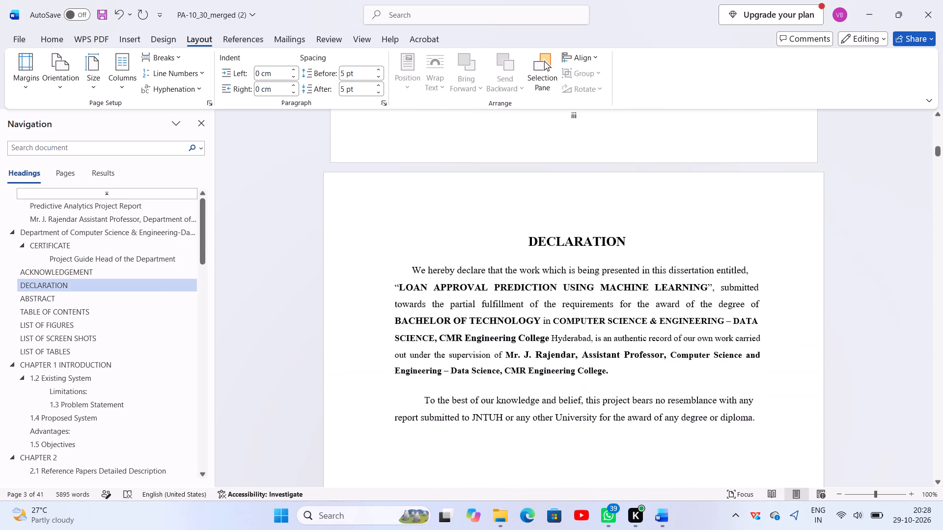
pyautogui.scroll(-4, 579, 298)
pyautogui.scroll(3, 579, 298)
pyautogui.scroll(-9, 579, 297)
pyautogui.scroll(-7, 488, 299)
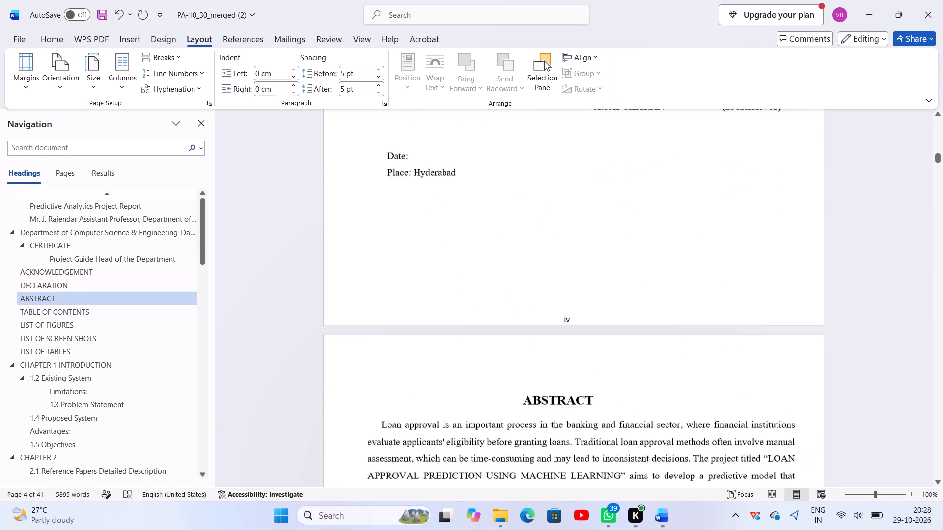
# Fill in the Date line at the end of the declaration with 29/10/2026.
pyautogui.scroll(-2, 475, 302)
pyautogui.scroll(9, 470, 298)
pyautogui.click(414, 295)
pyautogui.write('26-')
pyautogui.press('BackSpace')
pyautogui.press('BackSpace')
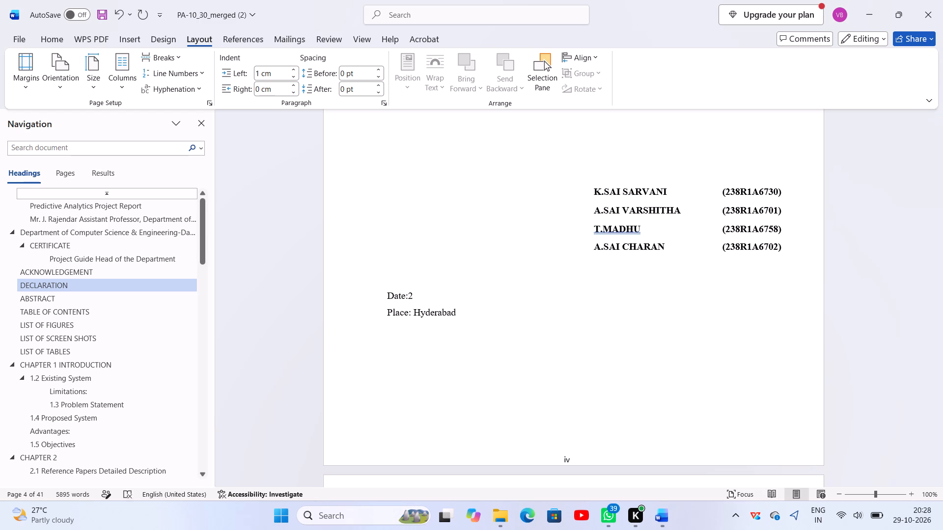
pyautogui.write('9/10/2026')
# Check the abstract, table of contents, and lists of figures, screen shots and tables for formatting problems.
pyautogui.scroll(-12, 551, 348)
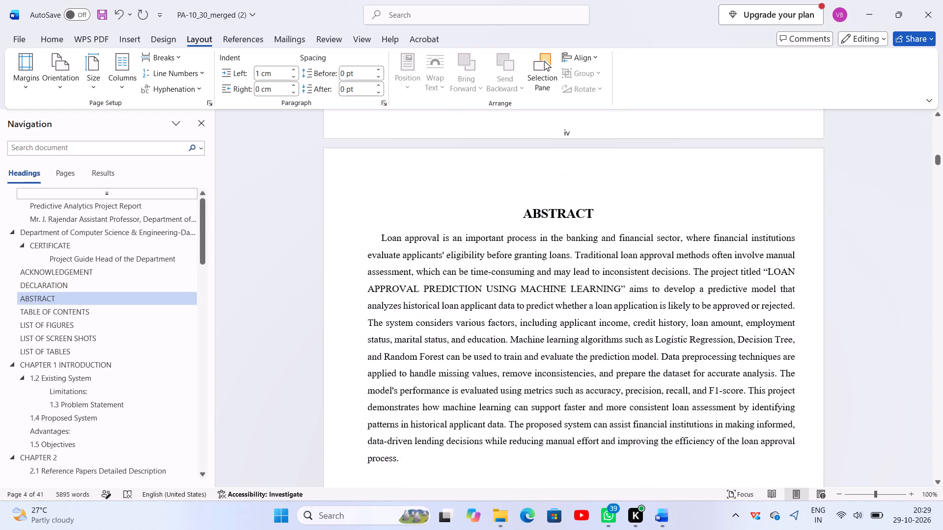
pyautogui.scroll(-19, 551, 348)
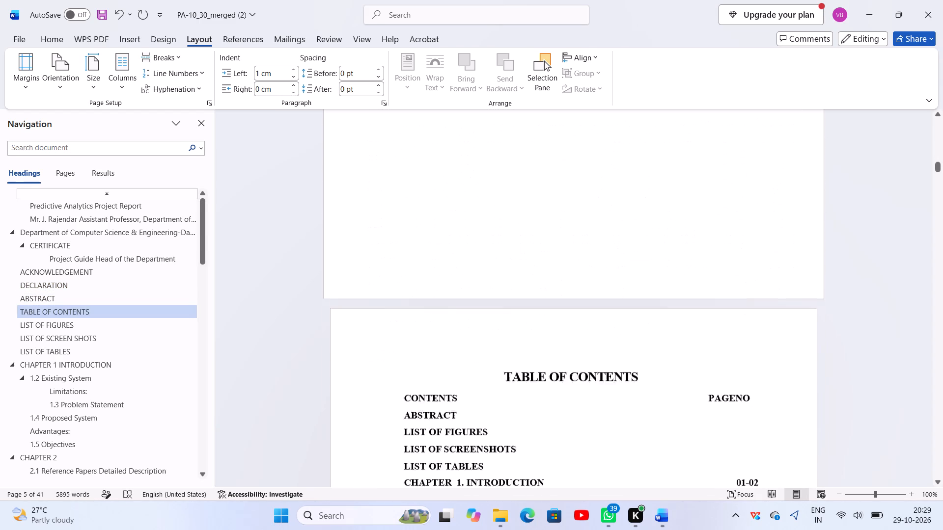
pyautogui.scroll(-16, 551, 346)
pyautogui.scroll(12, 553, 344)
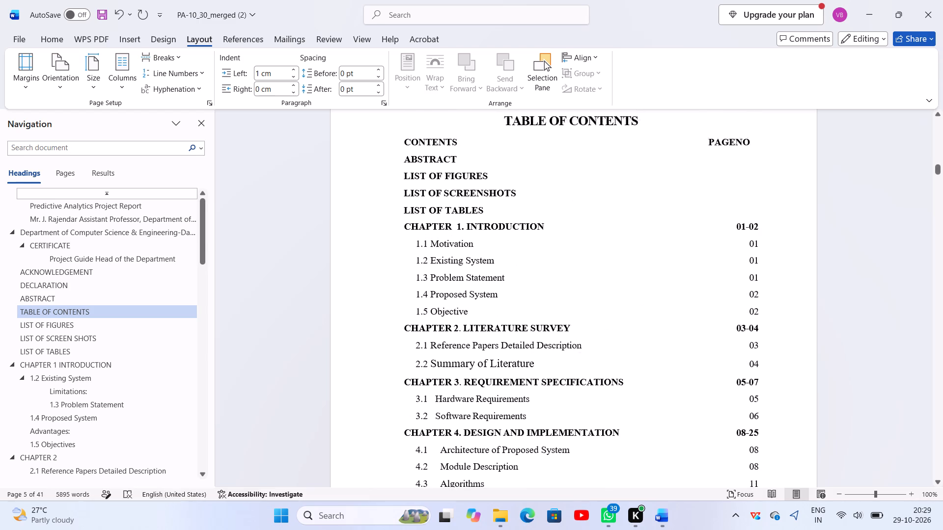
pyautogui.scroll(2, 553, 343)
pyautogui.scroll(-20, 553, 343)
pyautogui.scroll(-2, 553, 343)
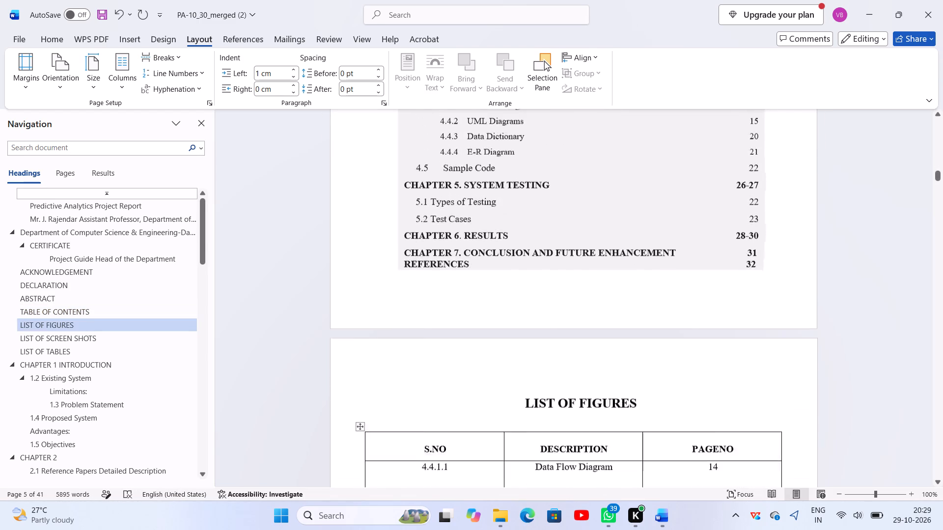
pyautogui.scroll(-2, 553, 343)
pyautogui.scroll(9, 553, 343)
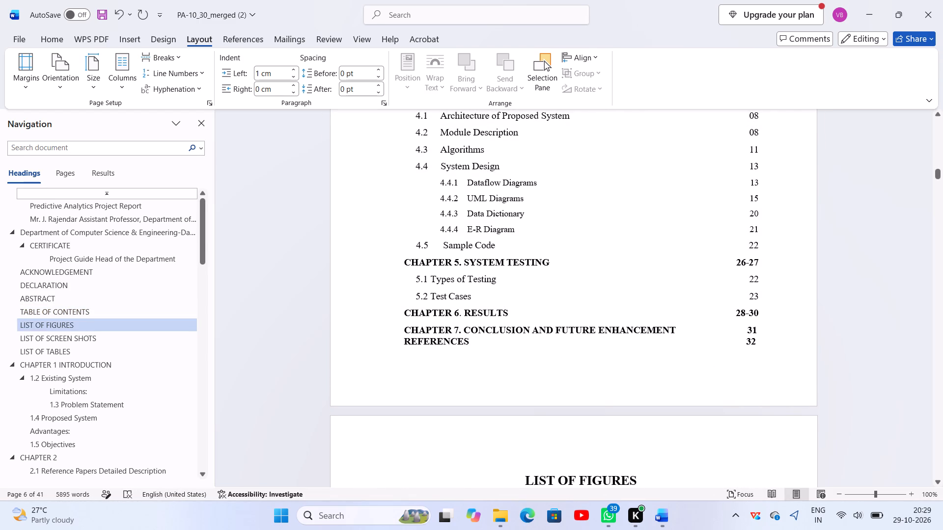
pyautogui.scroll(-17, 560, 408)
pyautogui.scroll(1, 561, 401)
pyautogui.scroll(-8, 561, 401)
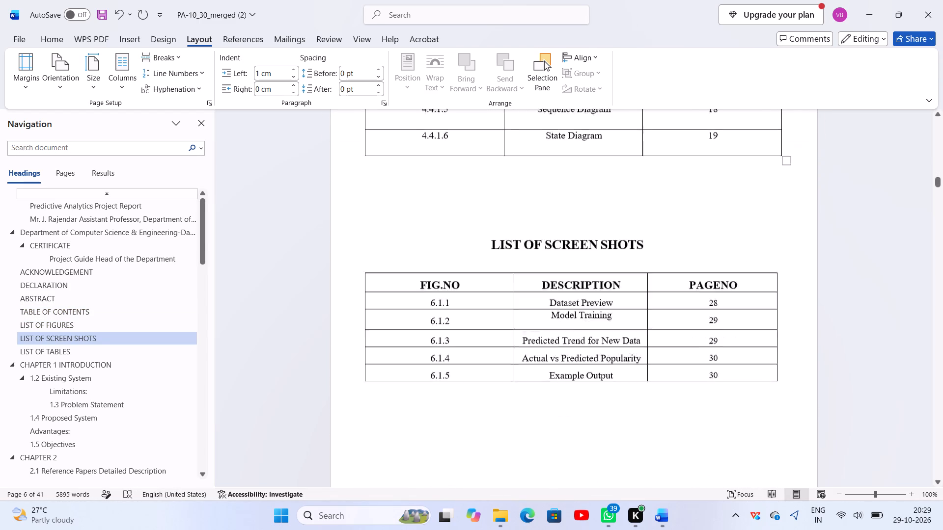
pyautogui.scroll(-14, 561, 399)
pyautogui.scroll(-15, 561, 398)
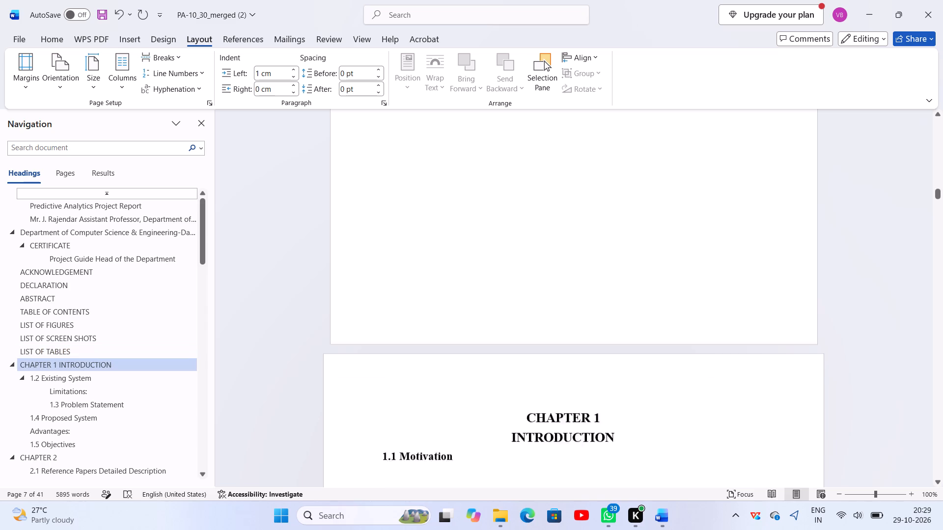
# Delete a surplus blank line beneath the 1.1 Motivation heading in Chapter 1.
pyautogui.scroll(-5, 562, 392)
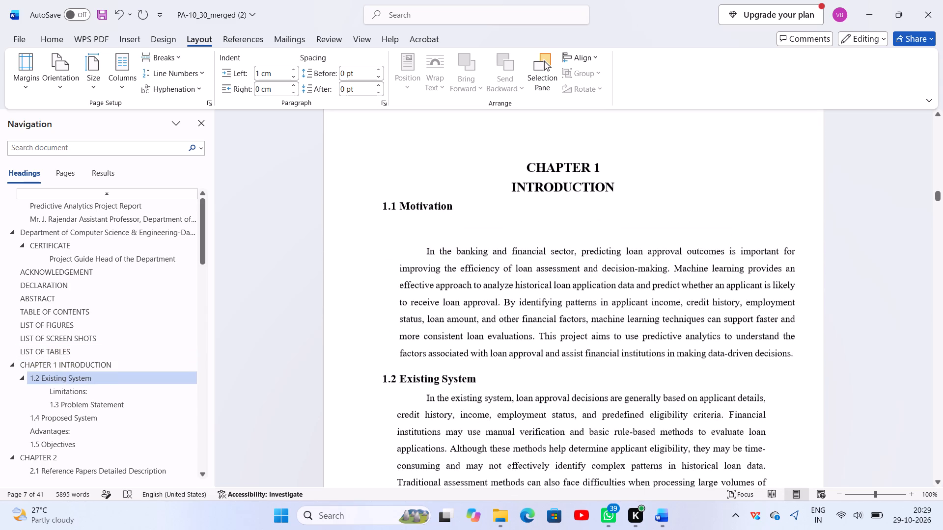
pyautogui.click(521, 232)
pyautogui.press('Delete')
pyautogui.click(507, 224)
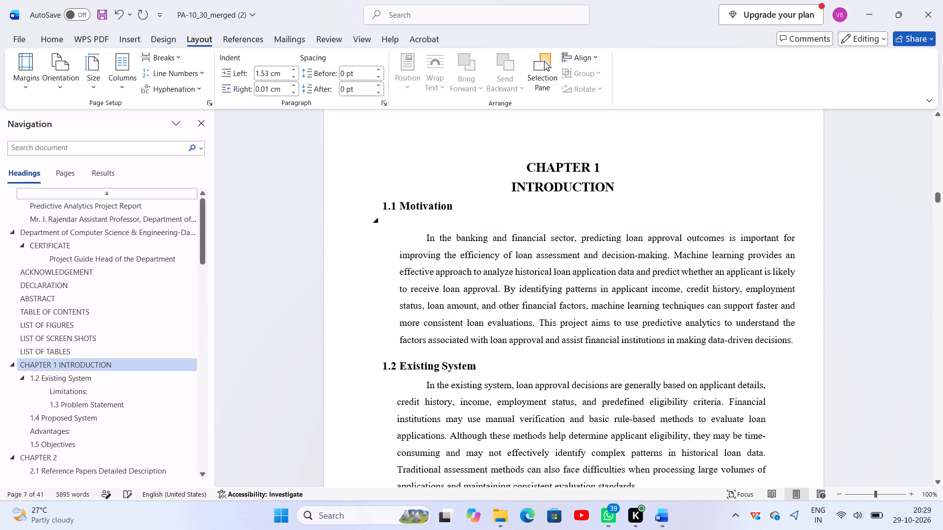
pyautogui.click(507, 218)
# Set the left indent of the paragraph under 1.1 Motivation to 0.5 cm, after first trying 0 cm.
pyautogui.scroll(-8, 507, 219)
pyautogui.scroll(4, 514, 259)
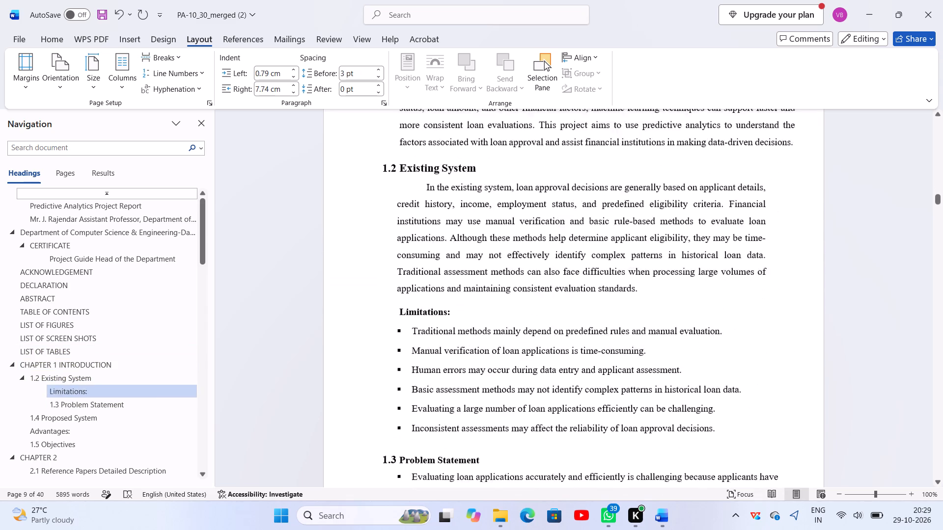
pyautogui.scroll(4, 515, 260)
pyautogui.scroll(-3, 648, 362)
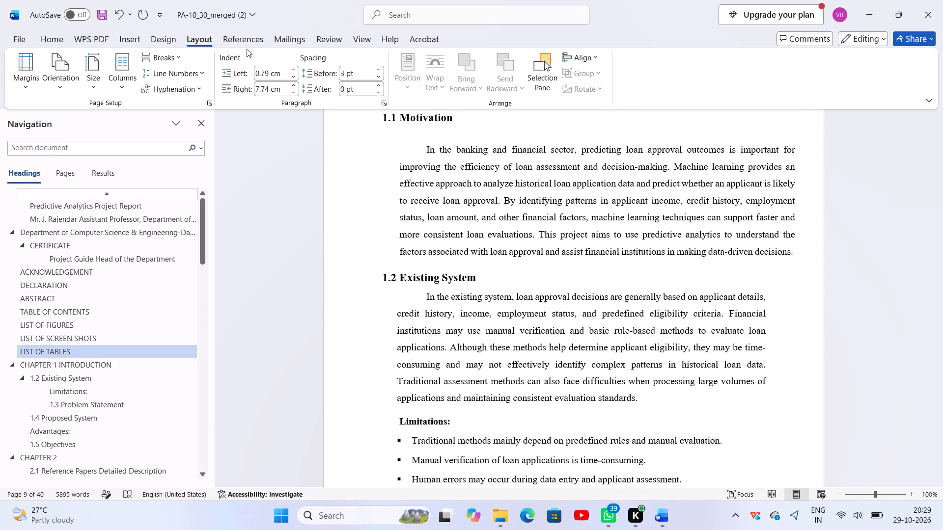
pyautogui.click(574, 220)
pyautogui.moveTo(568, 404); pyautogui.dragTo(586, 296)
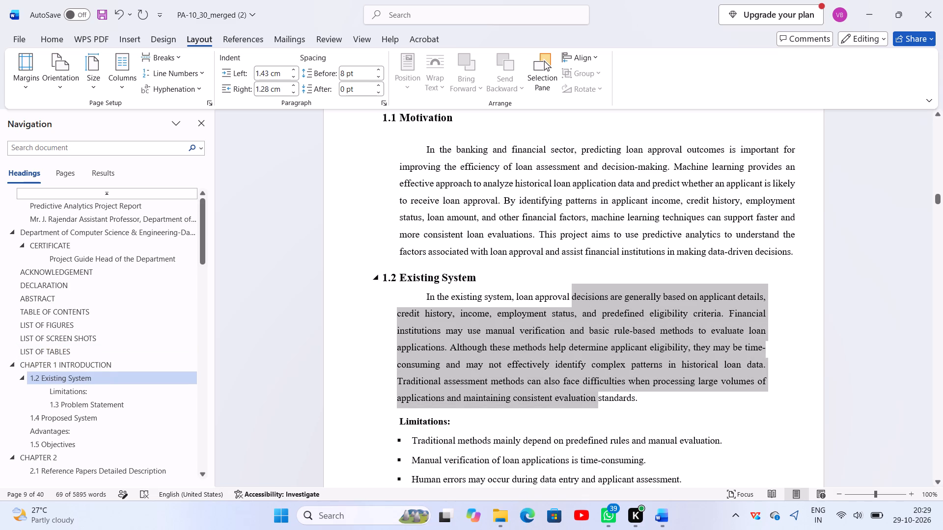
pyautogui.click(637, 244)
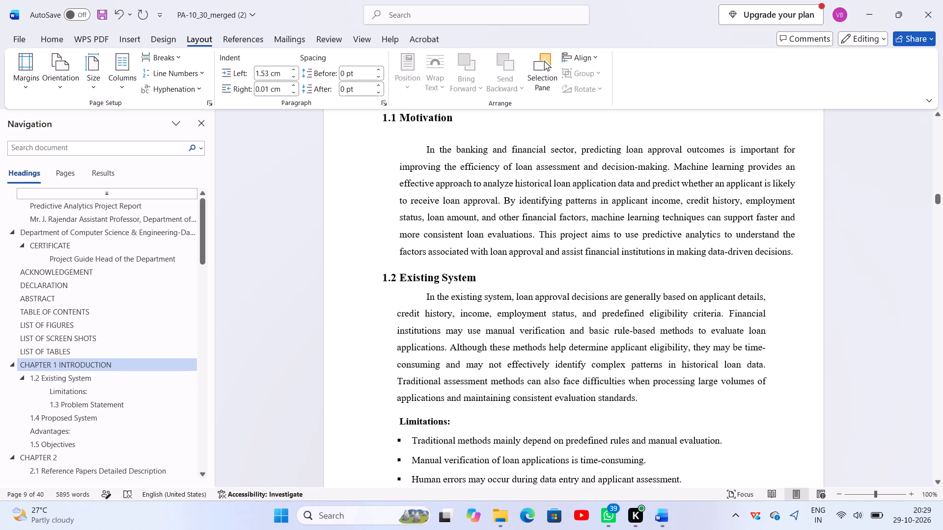
pyautogui.moveTo(624, 250); pyautogui.dragTo(620, 144)
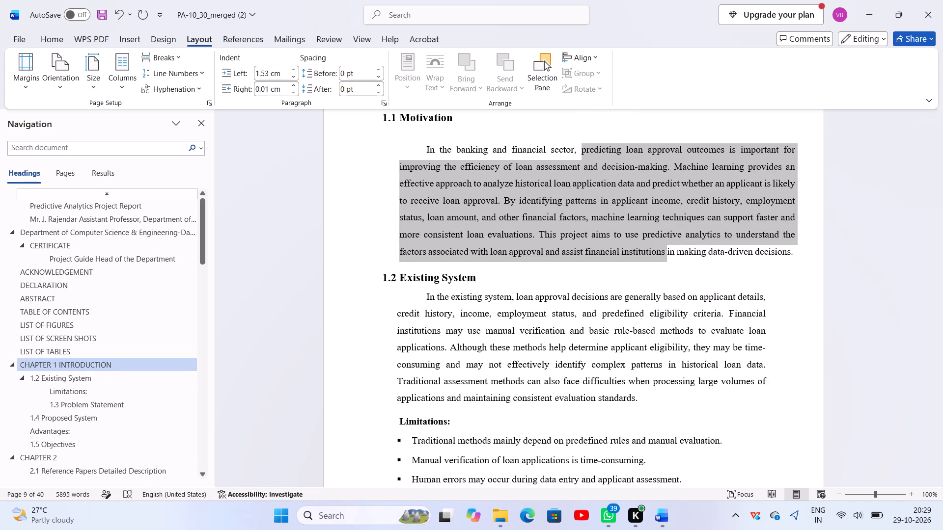
pyautogui.click(272, 75)
pyautogui.press('0')
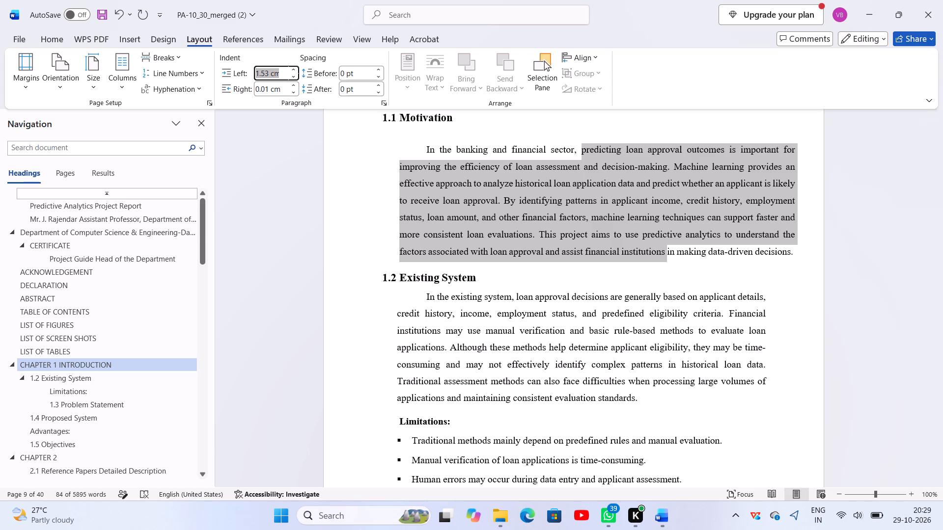
pyautogui.press('Return')
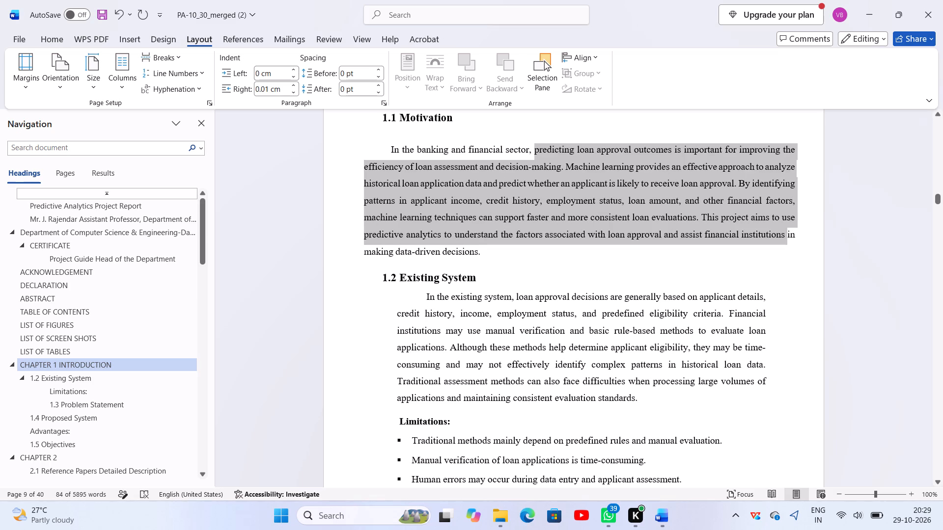
pyautogui.click(272, 78)
pyautogui.click(272, 70)
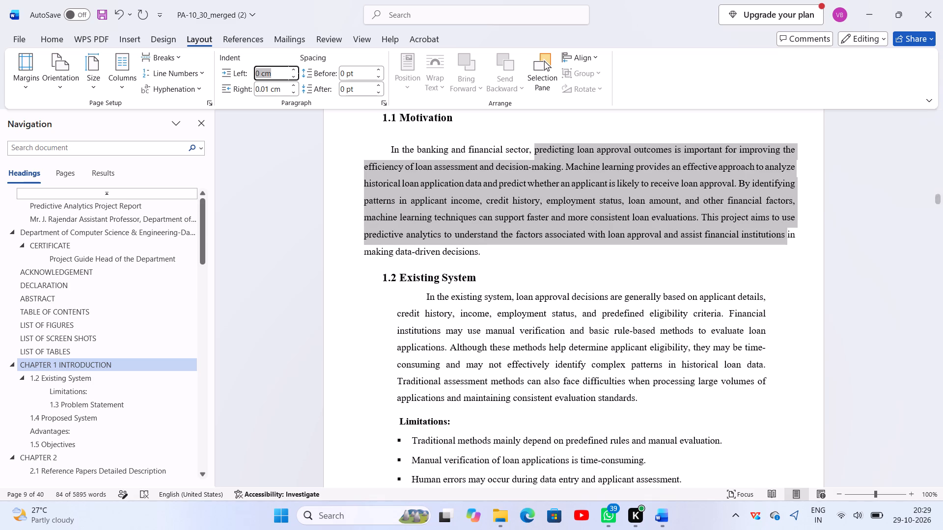
pyautogui.write('0.')
pyautogui.press('5')
pyautogui.press('Return')
# Set the paragraph under 1.2 Existing System to a left indent of 0.5 cm and a right indent of 0 cm.
pyautogui.scroll(1, 272, 70)
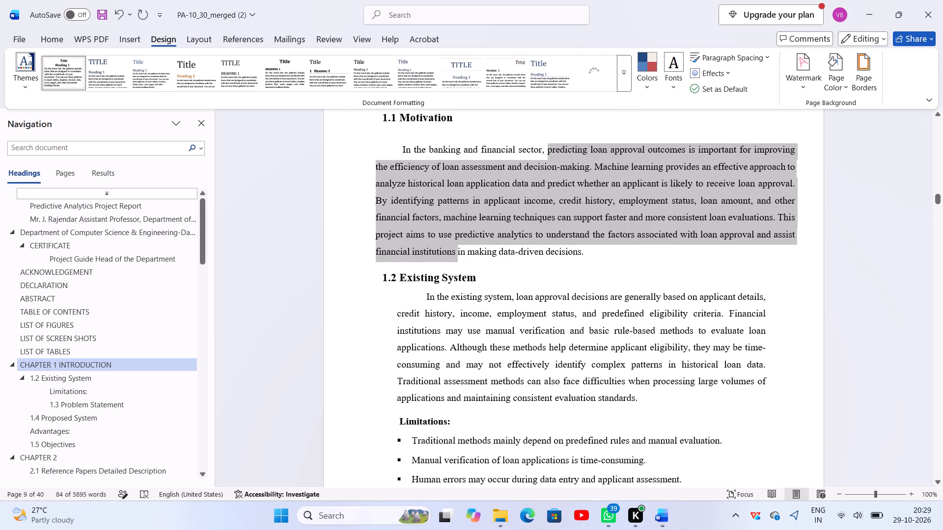
pyautogui.moveTo(487, 299); pyautogui.dragTo(487, 396)
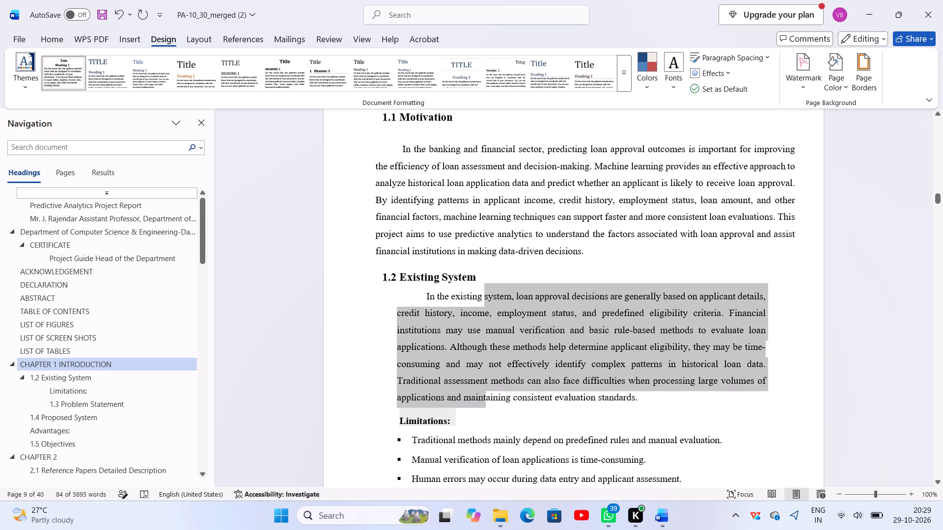
pyautogui.moveTo(487, 396); pyautogui.dragTo(487, 400)
pyautogui.click(208, 45)
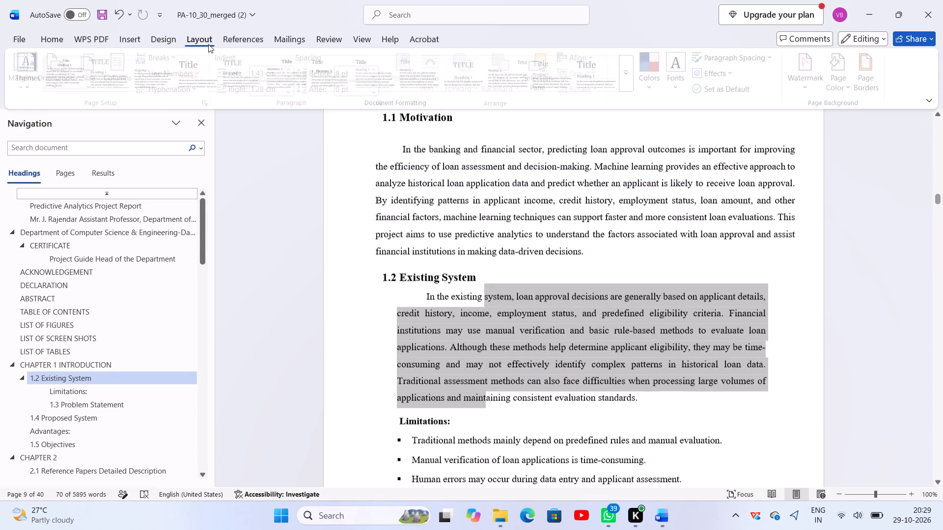
pyautogui.click(275, 73)
pyautogui.write('0.5')
pyautogui.press('Return')
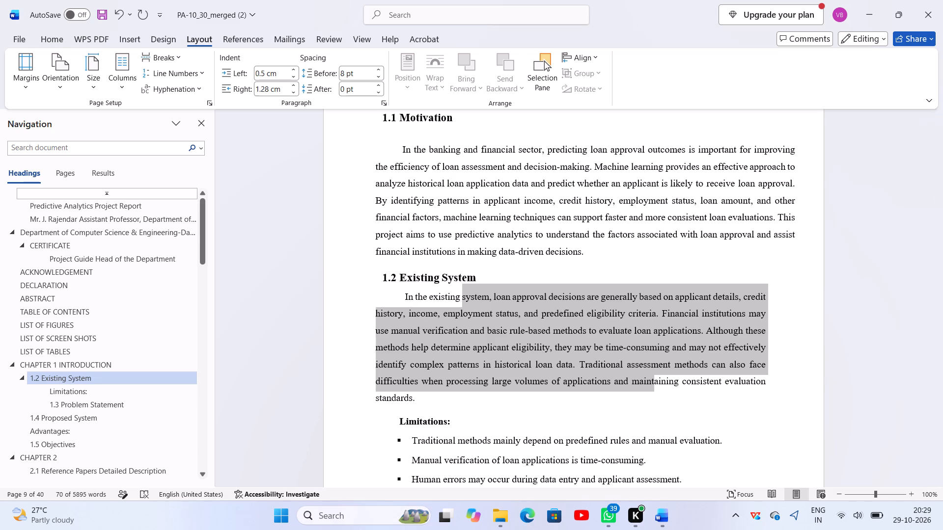
pyautogui.click(272, 87)
pyautogui.press('0')
pyautogui.press('Return')
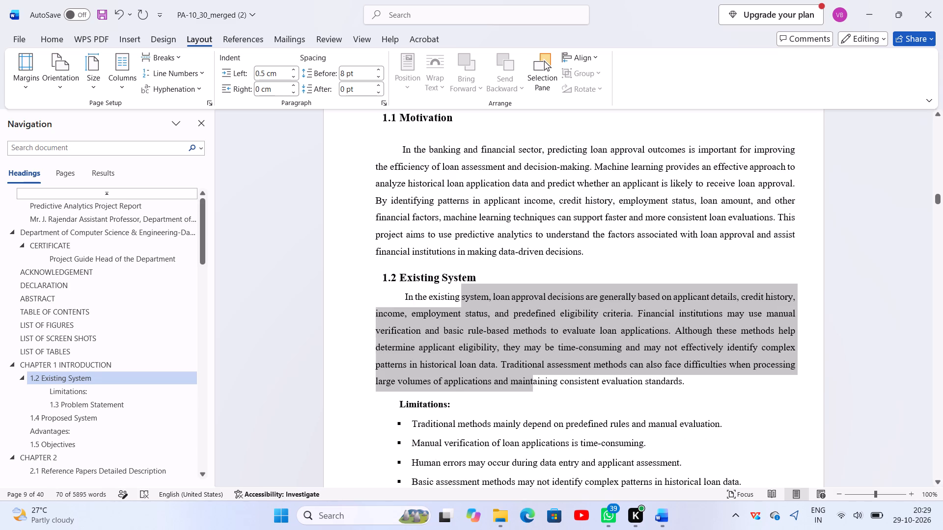
# Justify the text of section 1.4 Proposed System through the end of the Advantages list.
pyautogui.scroll(-11, 735, 324)
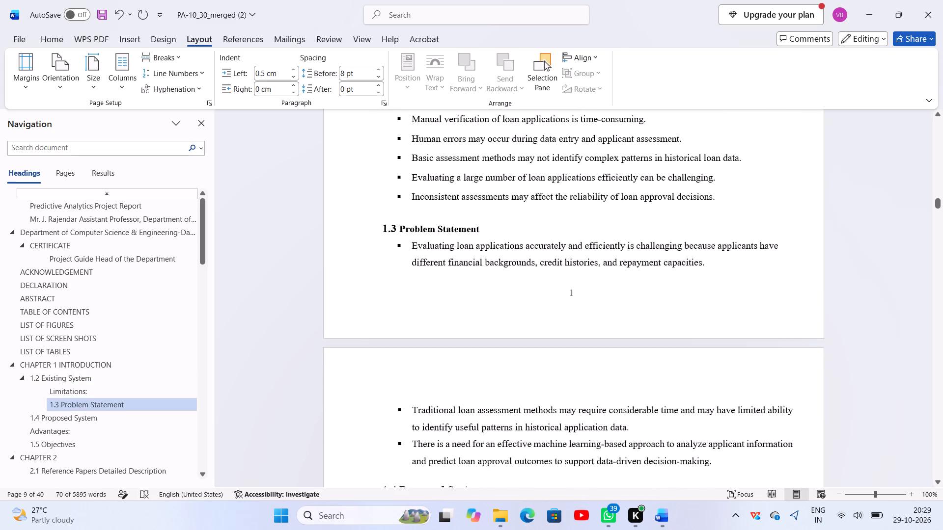
pyautogui.scroll(-13, 676, 284)
pyautogui.scroll(1, 521, 159)
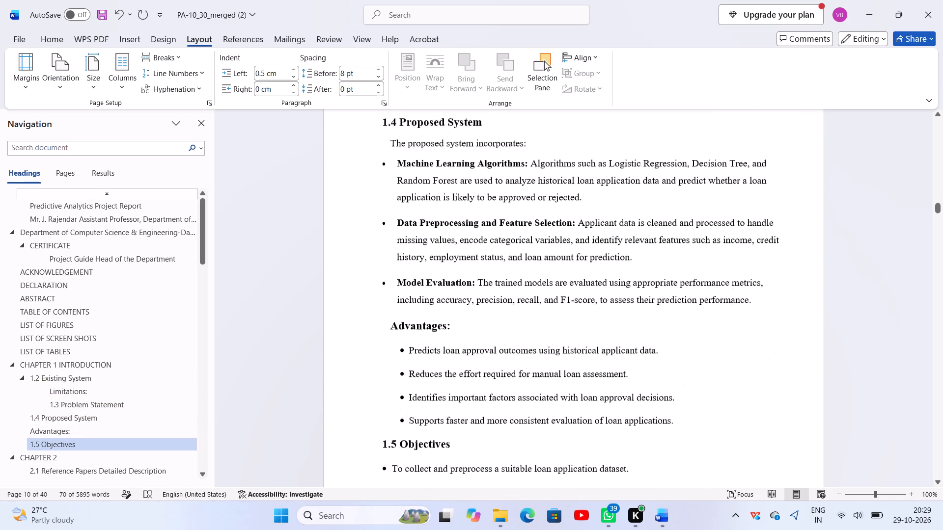
pyautogui.scroll(2, 521, 159)
pyautogui.moveTo(484, 220); pyautogui.dragTo(559, 320)
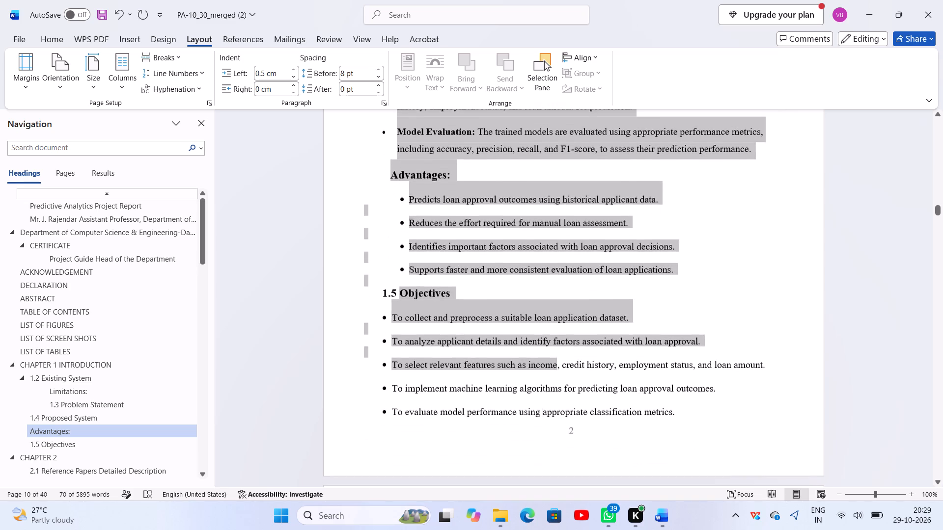
pyautogui.moveTo(559, 320); pyautogui.dragTo(574, 277)
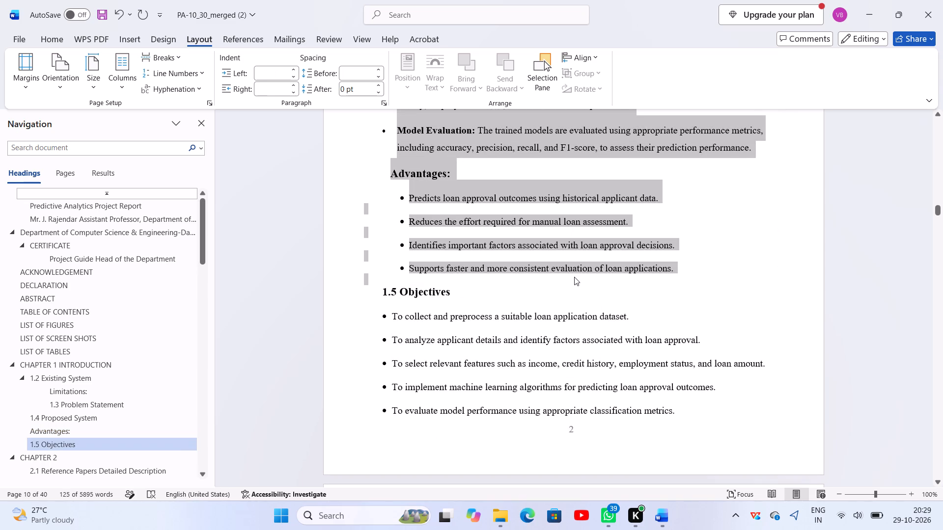
pyautogui.hotkey('ctrl', 'j')
pyautogui.hotkey('ctrl', 'j')
pyautogui.hotkey('ctrl', 'j')
pyautogui.scroll(5, 587, 364)
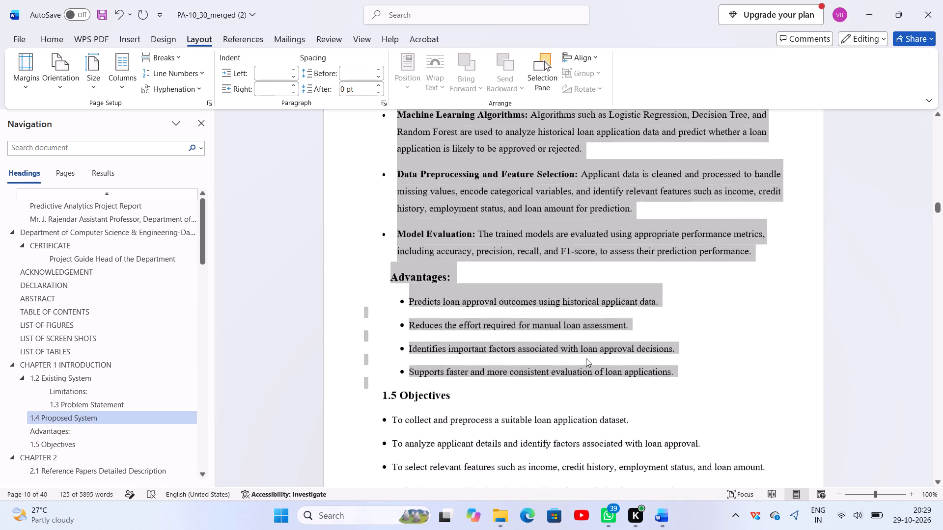
# Set the right indent of the selected text, from section 1.4 Proposed System through the Advantages list, to 0 cm.
pyautogui.scroll(7, 586, 358)
pyautogui.scroll(-4, 585, 311)
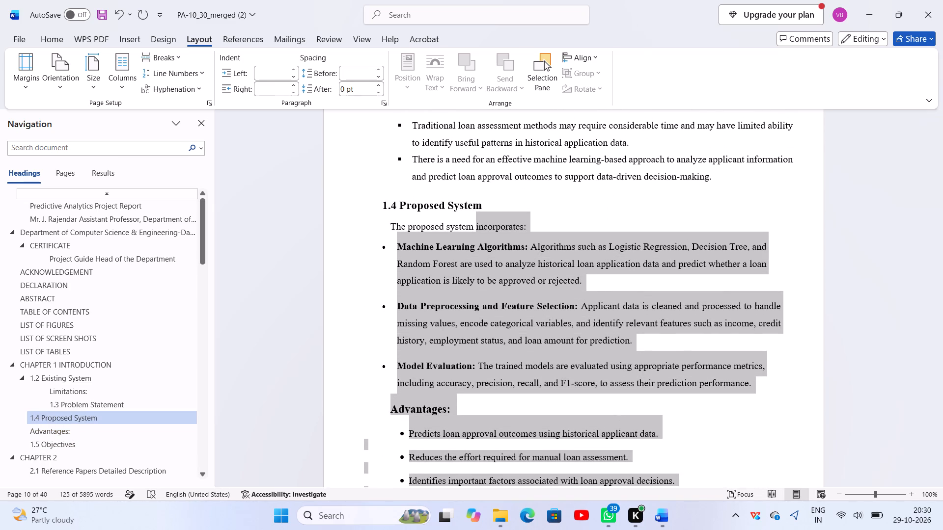
pyautogui.click(277, 89)
pyautogui.press('0')
pyautogui.press('Return')
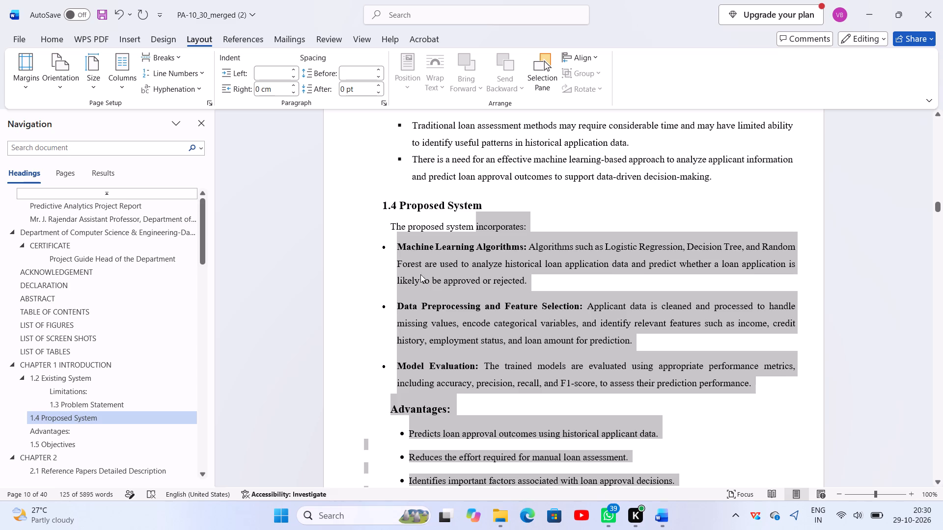
# Check the alignment and indents from section 1.5 Objectives through the literature survey to the end of Chapter 3.
pyautogui.scroll(-20, 609, 294)
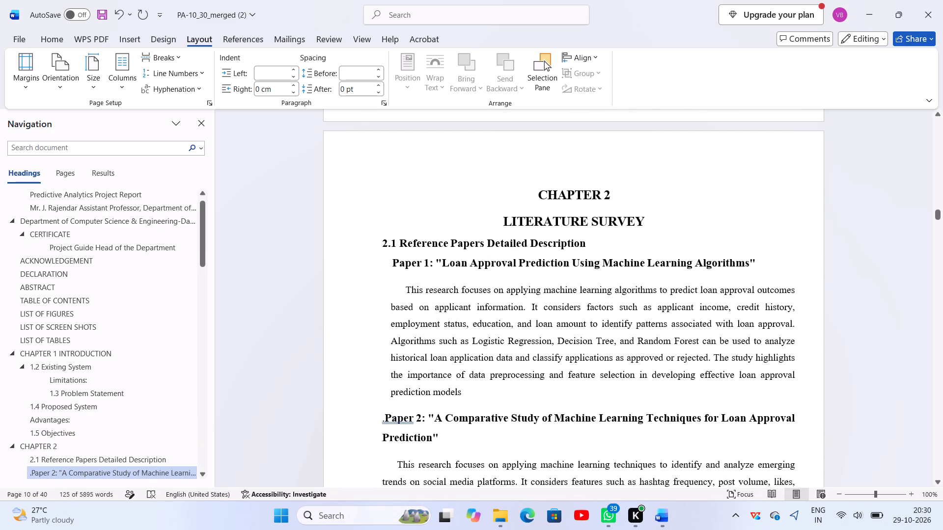
pyautogui.scroll(-12, 609, 285)
pyautogui.scroll(12, 608, 284)
pyautogui.scroll(-3, 449, 333)
pyautogui.click(431, 361)
pyautogui.scroll(-16, 448, 351)
pyautogui.scroll(-9, 454, 322)
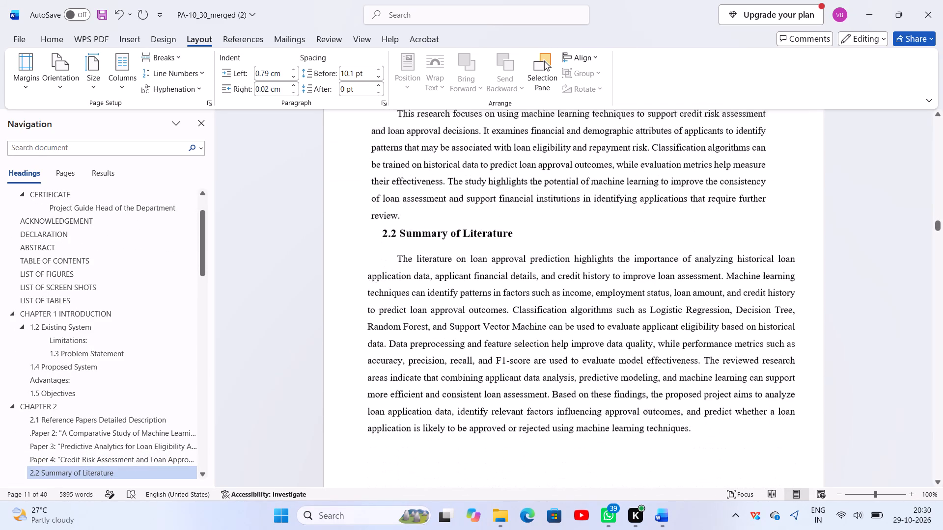
pyautogui.scroll(-4, 454, 322)
pyautogui.scroll(6, 455, 320)
pyautogui.scroll(-17, 455, 320)
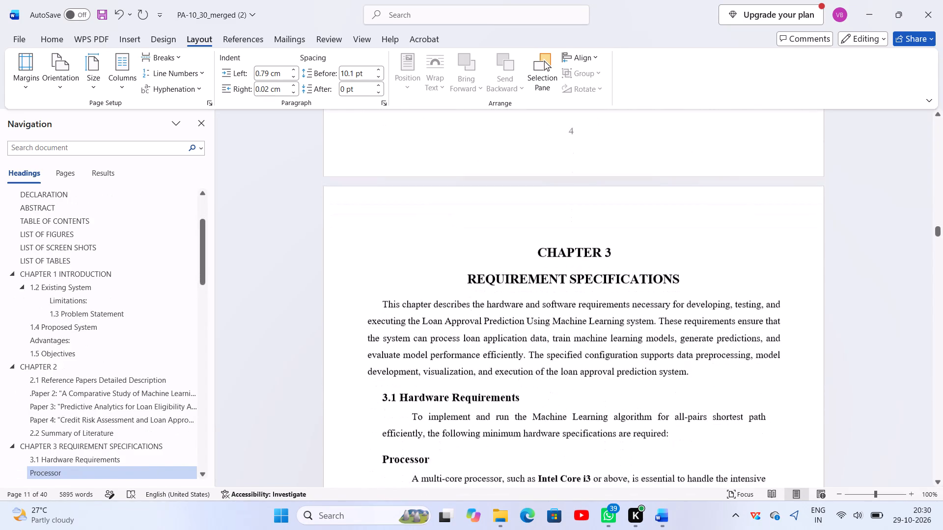
pyautogui.scroll(-5, 456, 320)
pyautogui.scroll(2, 456, 318)
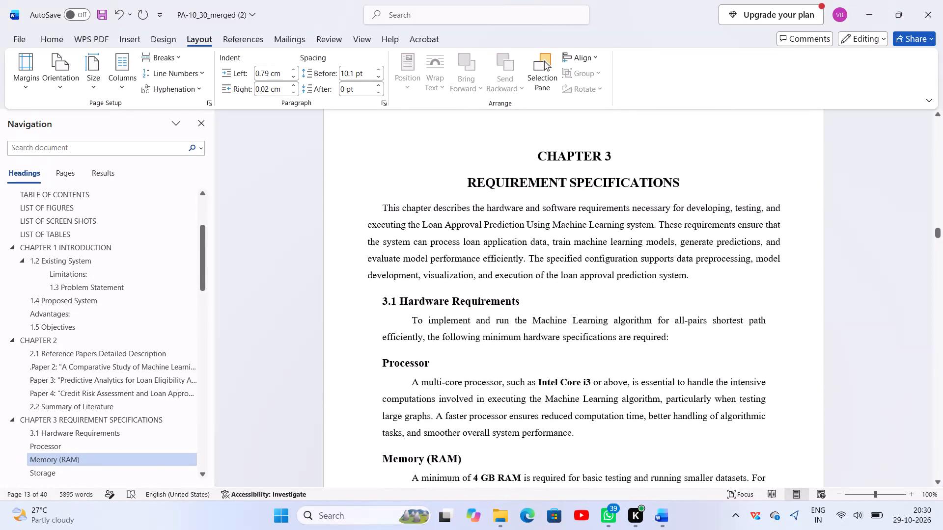
pyautogui.scroll(-17, 456, 318)
pyautogui.scroll(-9, 456, 316)
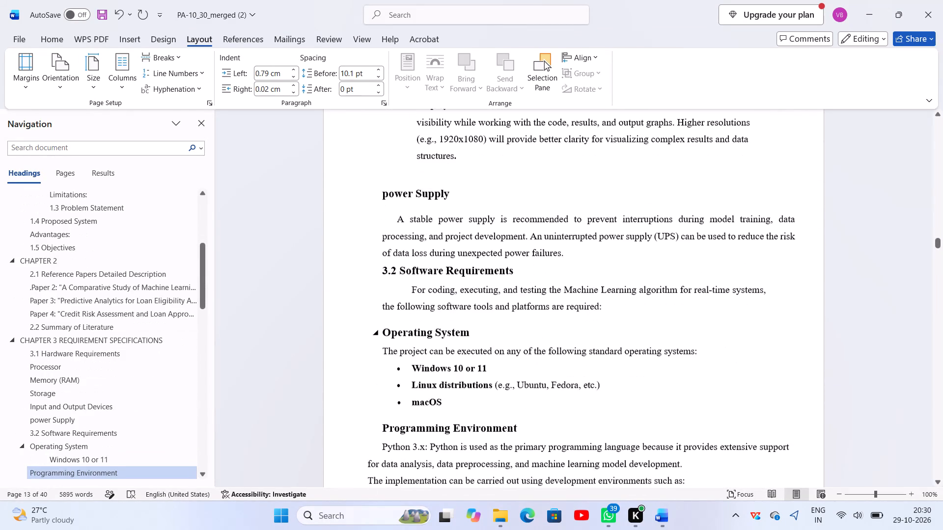
pyautogui.scroll(-17, 456, 316)
pyautogui.scroll(-9, 456, 313)
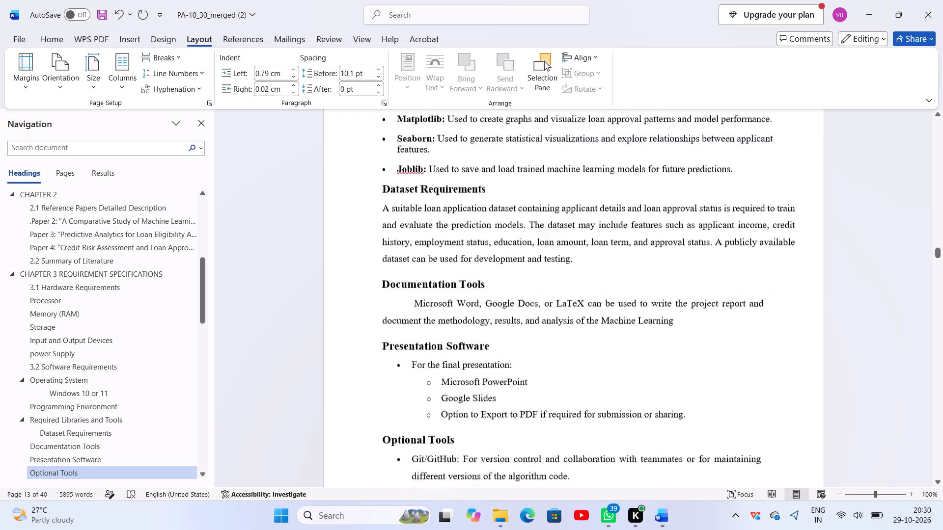
# Indent the first line of the paragraph under Dataset Requirements in Chapter 3 by one tab.
pyautogui.scroll(4, 456, 313)
pyautogui.click(370, 250)
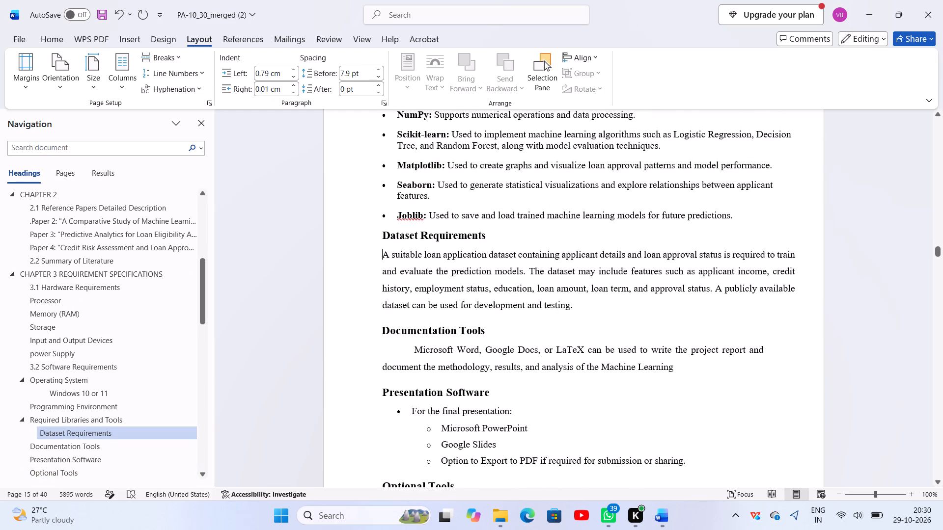
pyautogui.press('Tab')
# Check the layout of Chapter 4 from 4.1 Architecture of Proposed System through the Module 4 description.
pyautogui.scroll(-8, 532, 280)
pyautogui.scroll(-11, 576, 277)
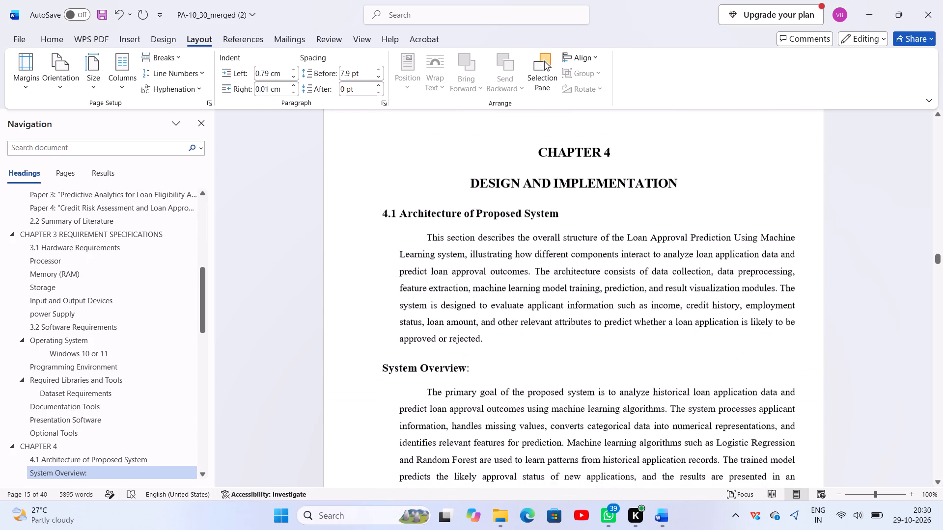
pyautogui.scroll(-18, 504, 267)
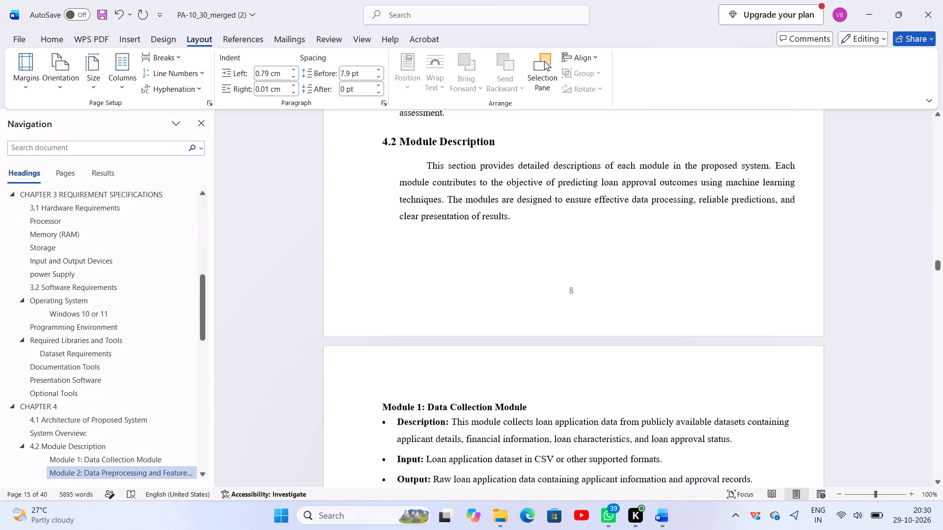
pyautogui.scroll(-19, 506, 263)
pyautogui.scroll(-8, 506, 263)
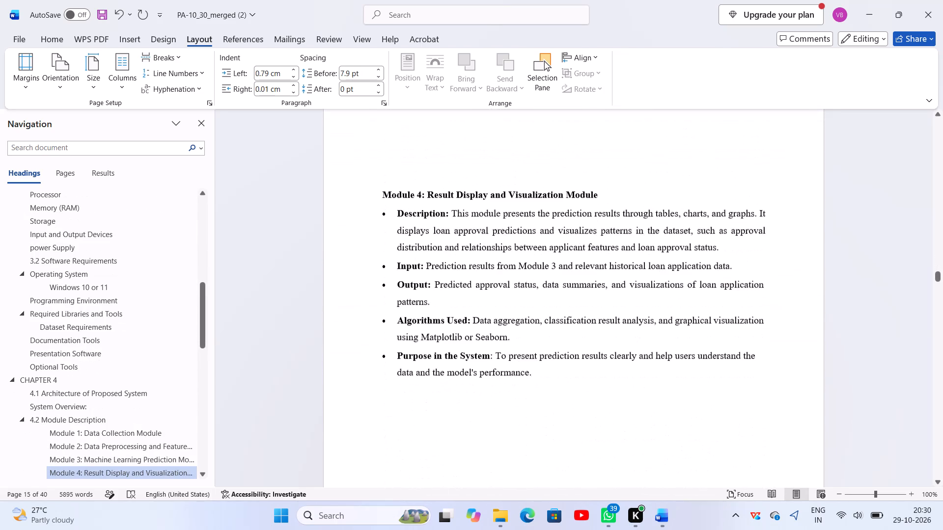
pyautogui.scroll(20, 506, 263)
pyautogui.scroll(13, 506, 263)
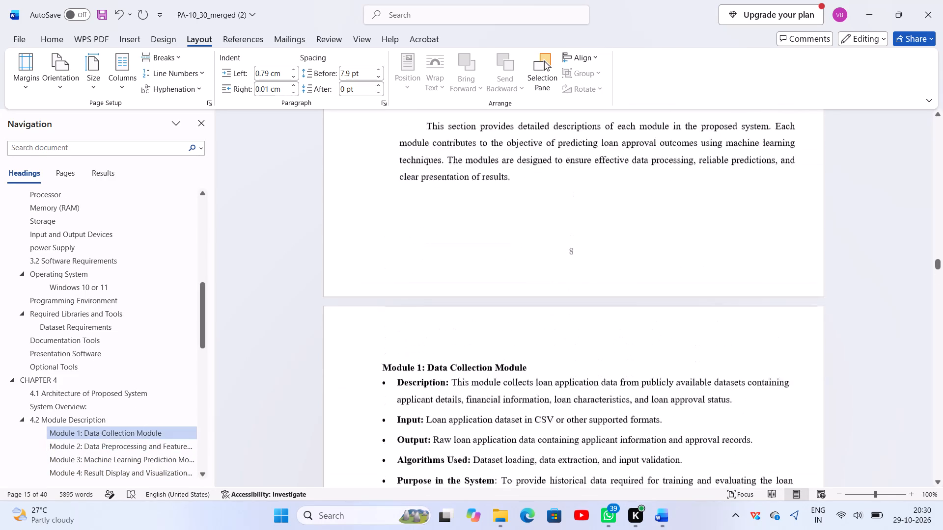
pyautogui.scroll(4, 505, 264)
pyautogui.scroll(-14, 505, 264)
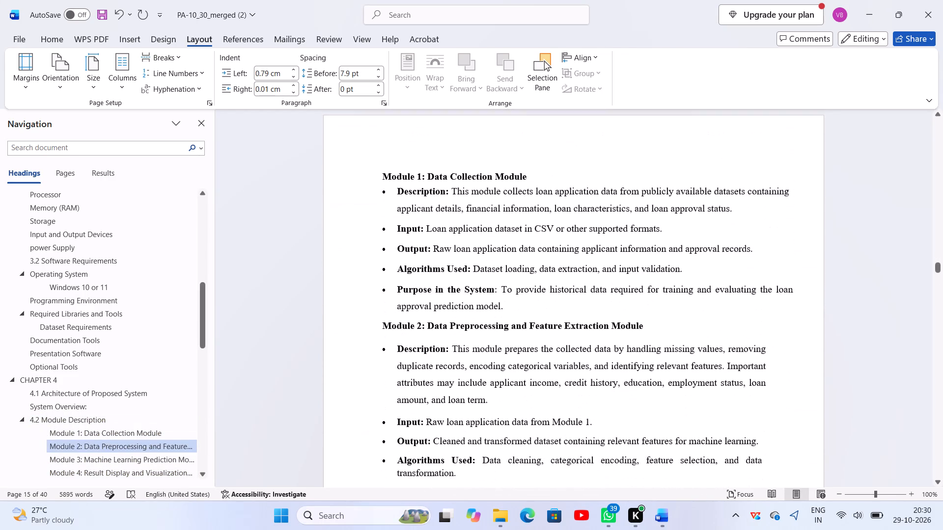
# Set the right indent to 0 cm from the Module 2 description through the end of Module 4 in section 4.2.
pyautogui.scroll(-2, 505, 263)
pyautogui.moveTo(530, 266); pyautogui.dragTo(564, 529)
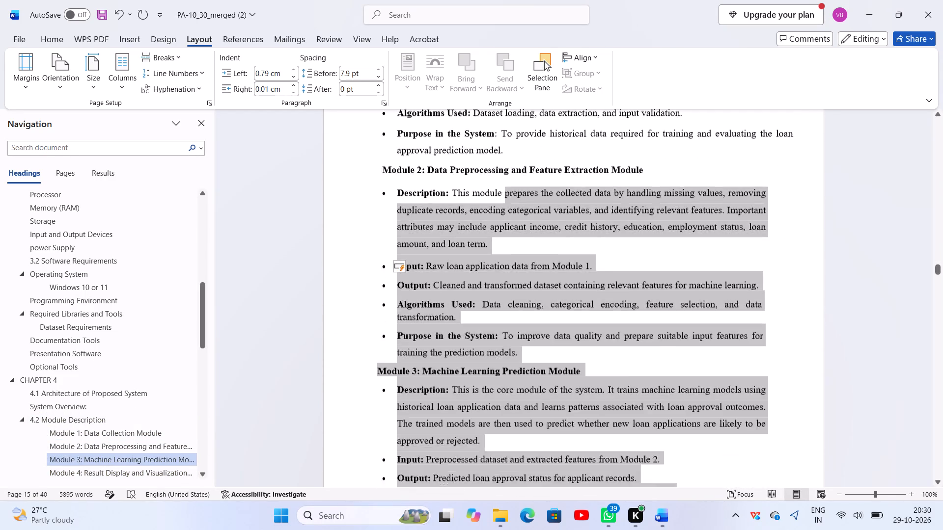
pyautogui.moveTo(564, 529); pyautogui.dragTo(615, 378)
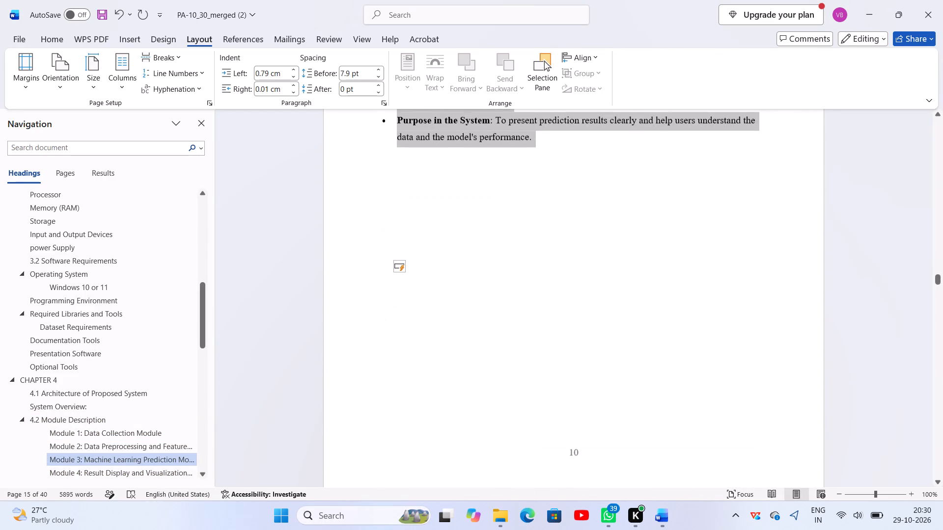
pyautogui.moveTo(615, 378); pyautogui.dragTo(614, 161)
pyautogui.click(290, 87)
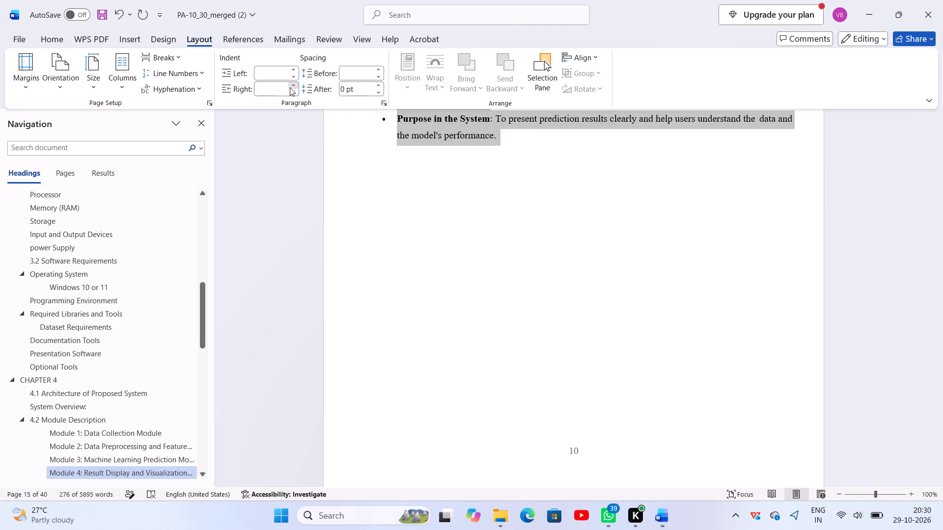
pyautogui.click(279, 88)
pyautogui.click(552, 280)
pyautogui.scroll(17, 559, 270)
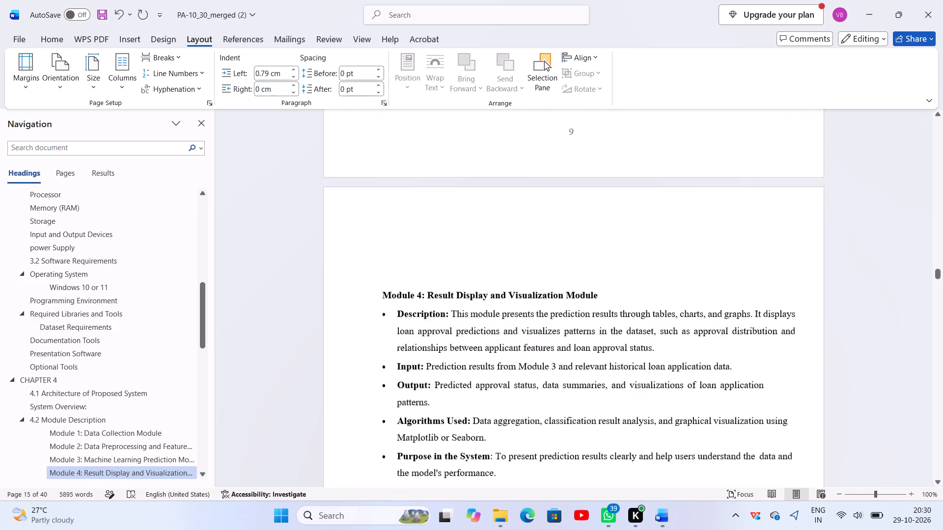
# Examine the formatting from 4.3 Algorithms through the Use Case Diagram text in 4.4.2 UML Diagrams.
pyautogui.scroll(-20, 559, 270)
pyautogui.scroll(-13, 559, 270)
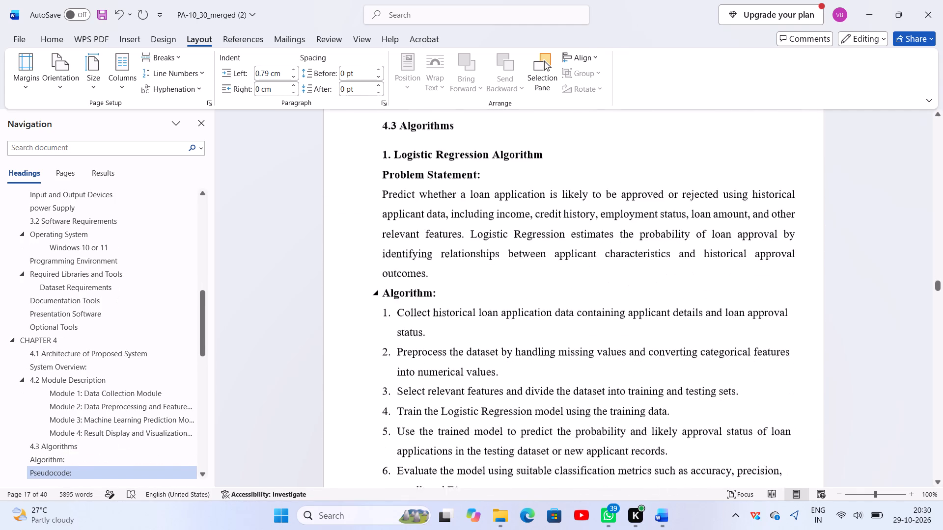
pyautogui.scroll(6, 582, 269)
pyautogui.scroll(-17, 582, 271)
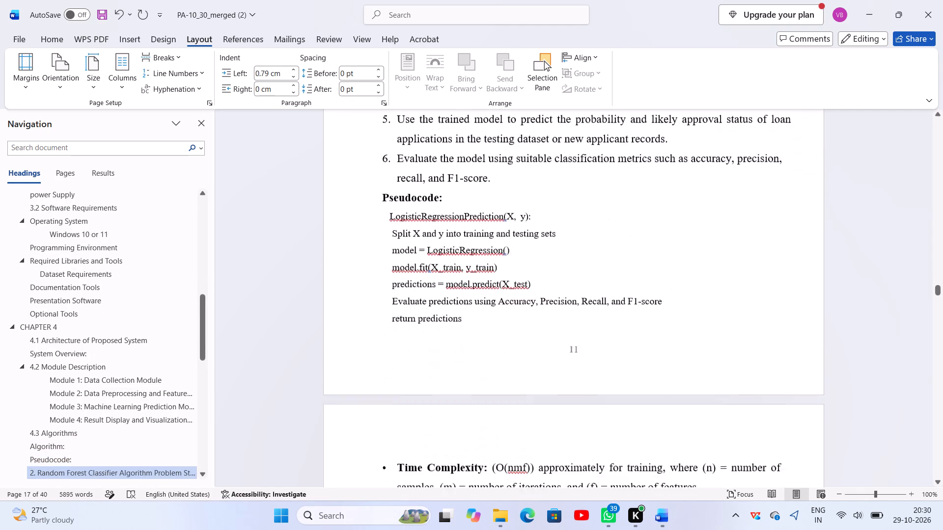
pyautogui.scroll(-20, 582, 271)
pyautogui.scroll(-18, 582, 270)
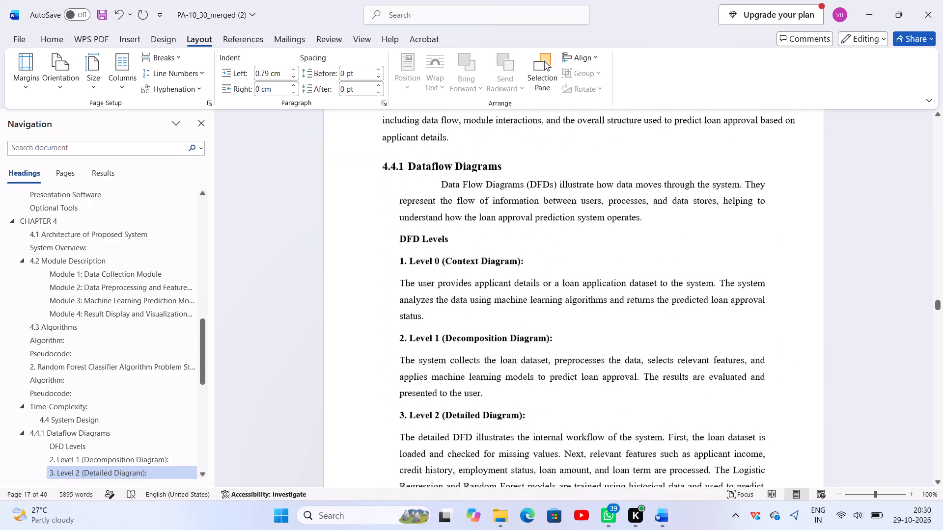
pyautogui.scroll(-20, 582, 268)
pyautogui.scroll(-8, 583, 266)
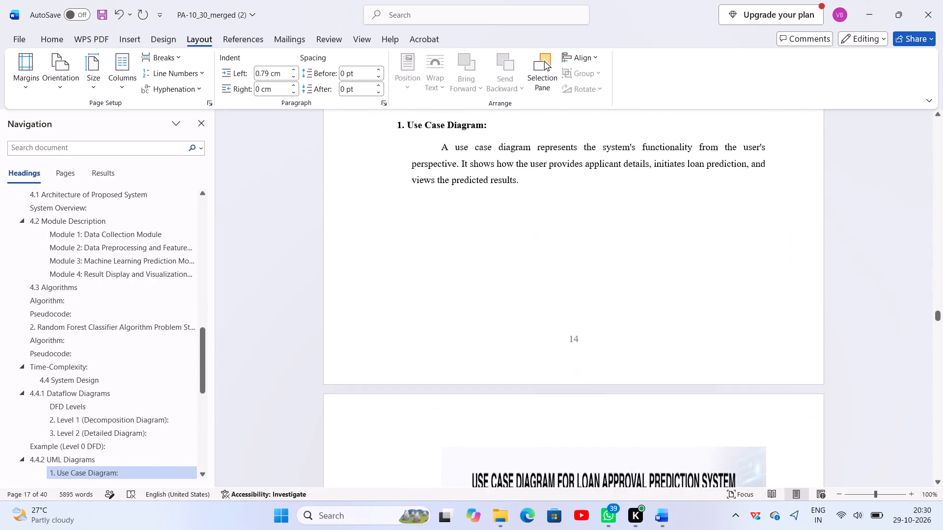
pyautogui.scroll(20, 584, 265)
pyautogui.scroll(20, 584, 265)
pyautogui.scroll(6, 584, 265)
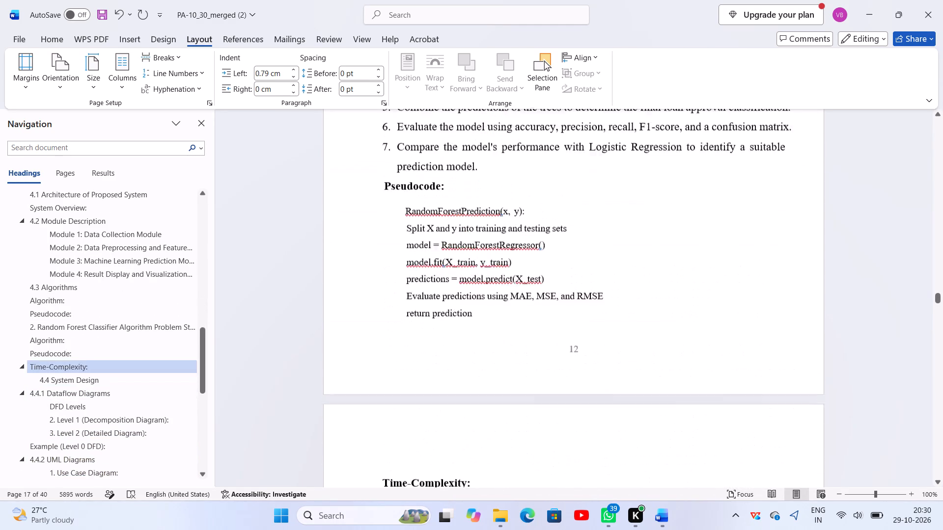
pyautogui.scroll(14, 584, 265)
pyautogui.scroll(-10, 586, 270)
pyautogui.scroll(17, 562, 270)
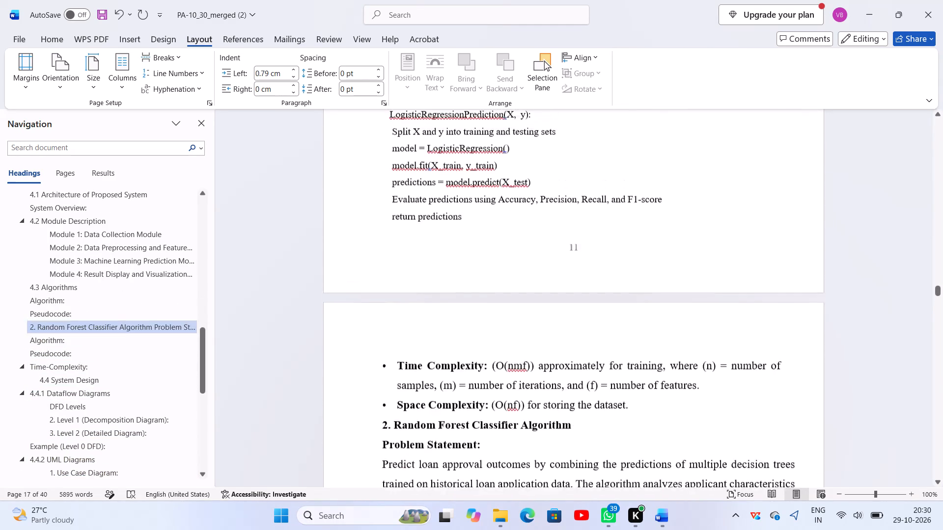
pyautogui.scroll(17, 490, 261)
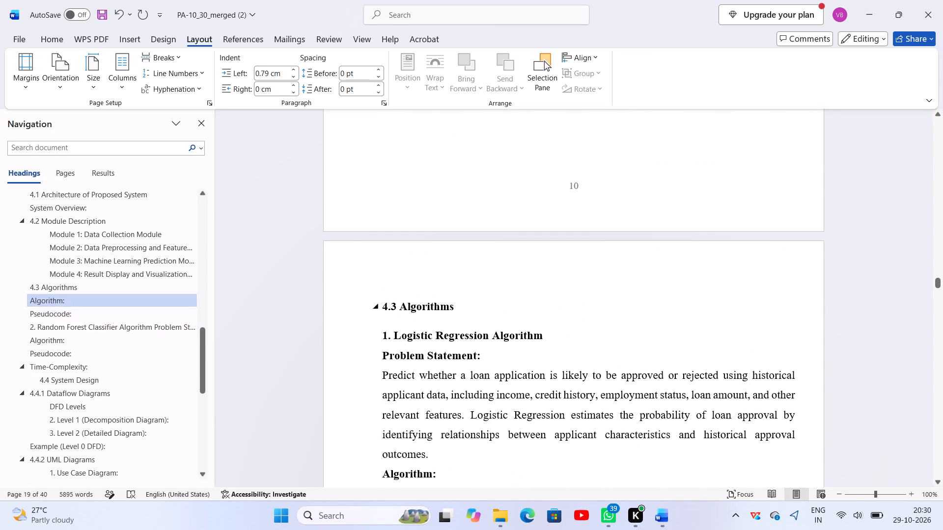
# Check the paragraph settings of the Problem Statement text, the 4.3 Algorithms heading and the Module 4 description.
pyautogui.moveTo(422, 345); pyautogui.dragTo(451, 450)
pyautogui.click(428, 306)
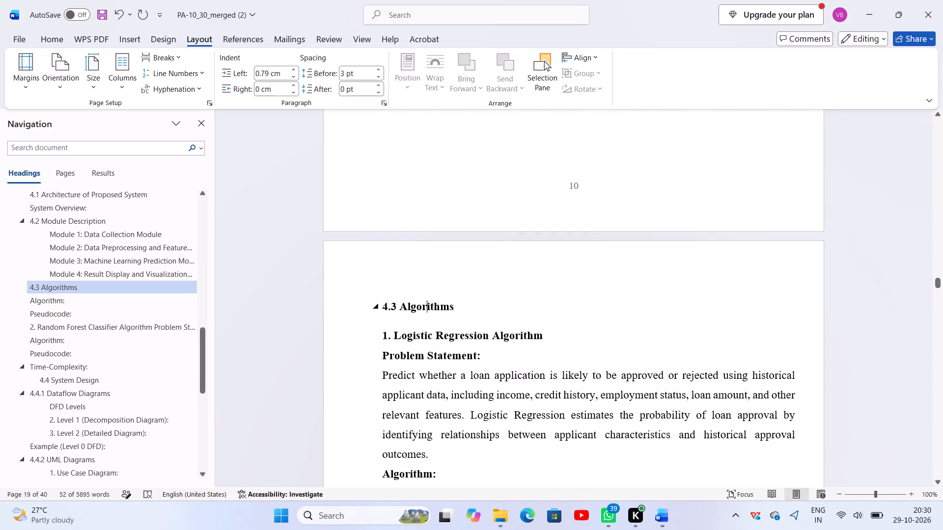
pyautogui.scroll(17, 412, 294)
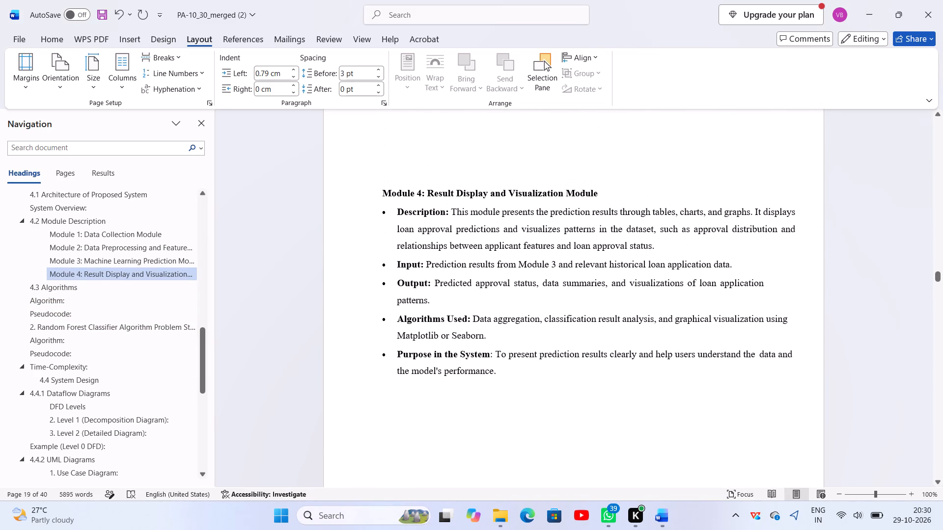
pyautogui.moveTo(470, 187); pyautogui.dragTo(463, 357)
pyautogui.scroll(8, 426, 239)
pyautogui.scroll(-2, 426, 238)
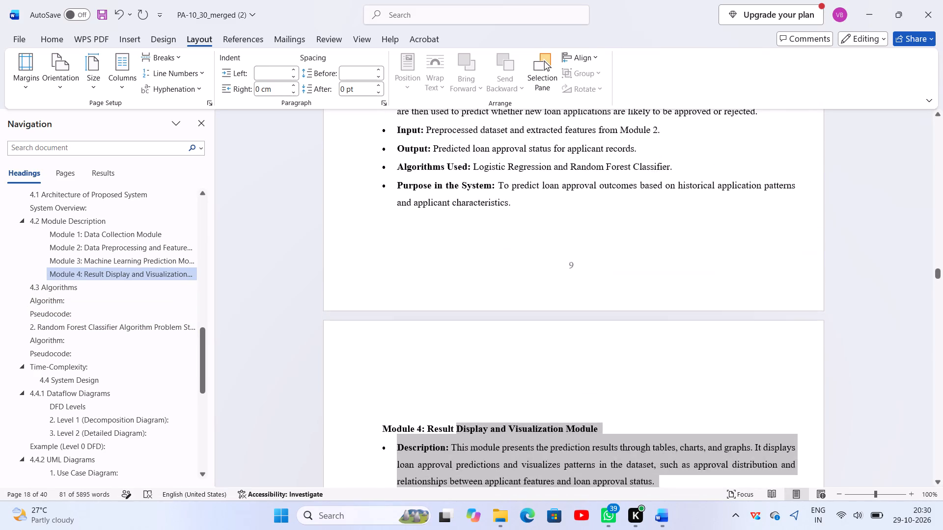
pyautogui.scroll(-17, 426, 238)
pyautogui.scroll(-9, 426, 238)
pyautogui.click(424, 238)
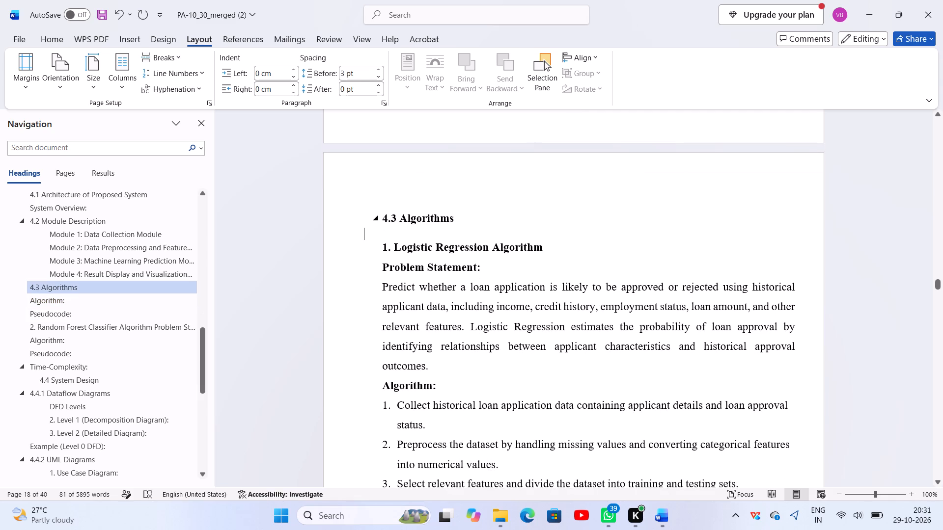
# Collapse the content beneath the 4.3 Algorithms heading.
pyautogui.moveTo(378, 215); pyautogui.dragTo(419, 226)
pyautogui.hotkey('ctrl', 'z')
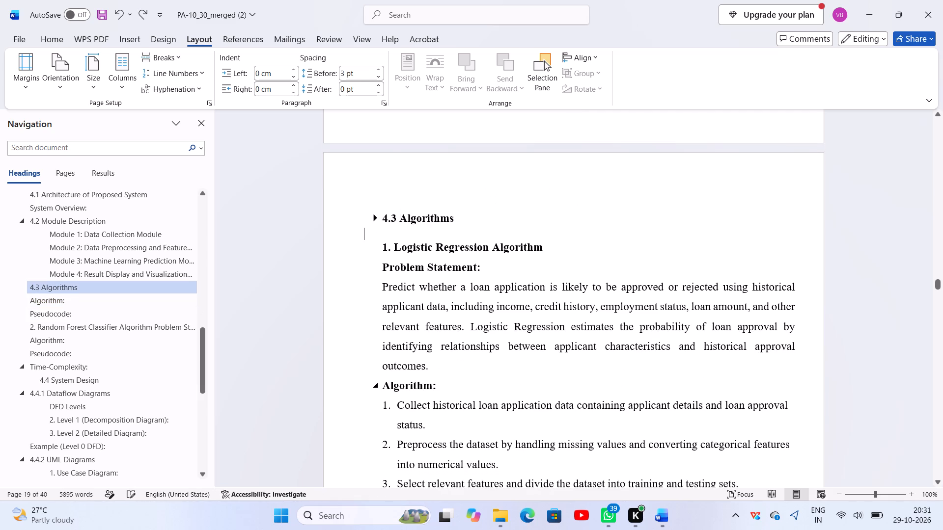
pyautogui.click(376, 223)
pyautogui.click(375, 217)
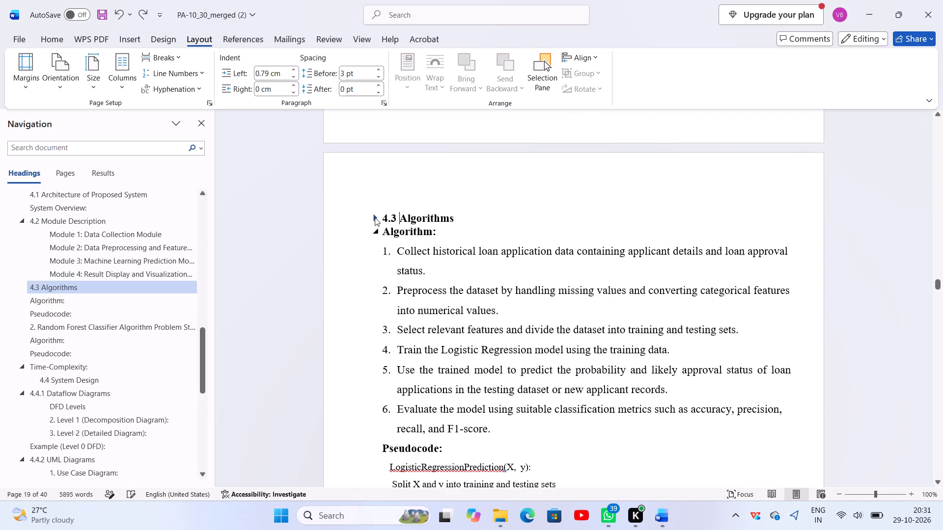
# Adjust the right indent from the first Algorithm heading in 4.3 through the Use Case Diagram paragraph so the text reaches the right margin.
pyautogui.click(403, 257)
pyautogui.moveTo(388, 236); pyautogui.dragTo(629, 529)
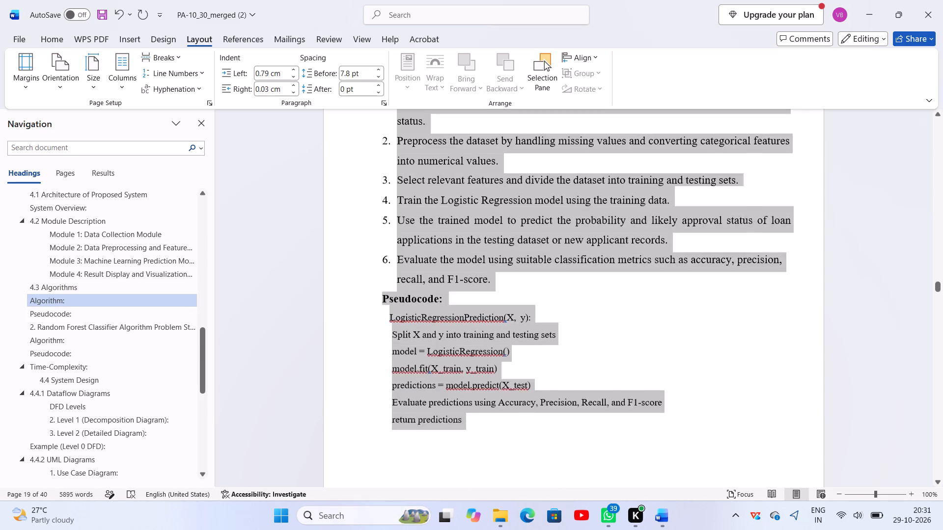
pyautogui.moveTo(629, 529); pyautogui.dragTo(626, 523)
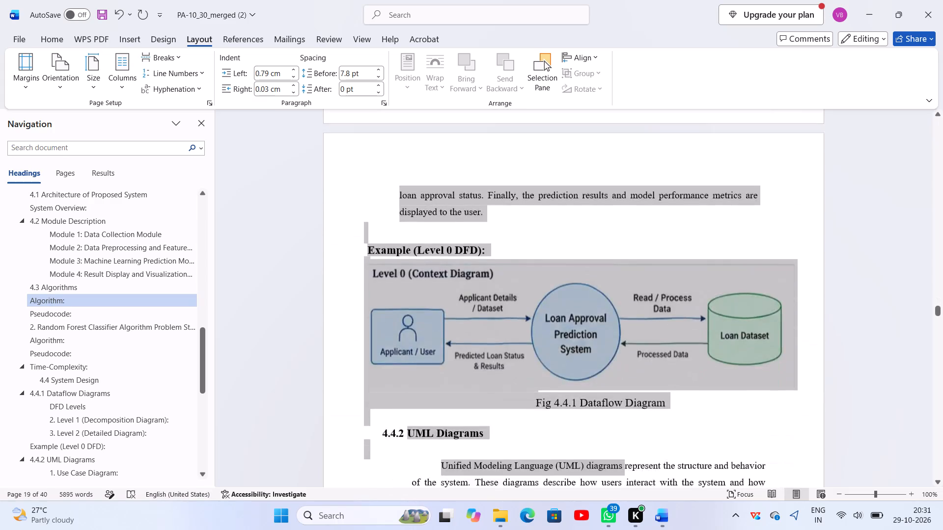
pyautogui.moveTo(626, 523); pyautogui.dragTo(652, 331)
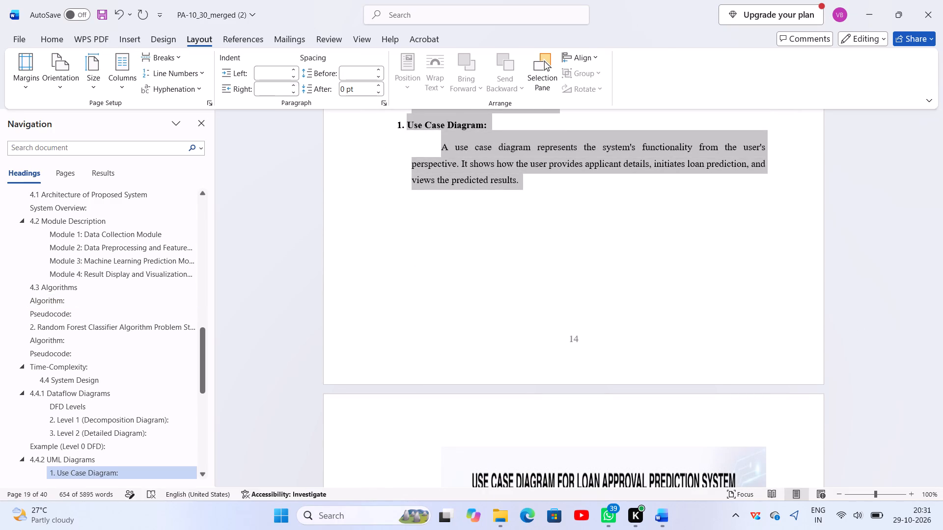
pyautogui.click(291, 87)
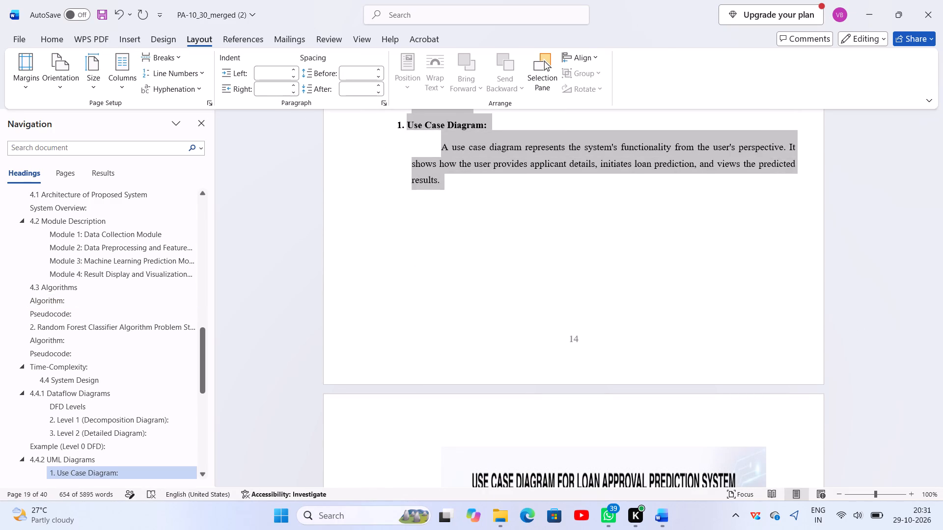
# Set the right indent of the selected text ending with the Use Case Diagram description to 0 cm.
pyautogui.click(274, 88)
pyautogui.press('0')
pyautogui.press('Return')
pyautogui.click(488, 197)
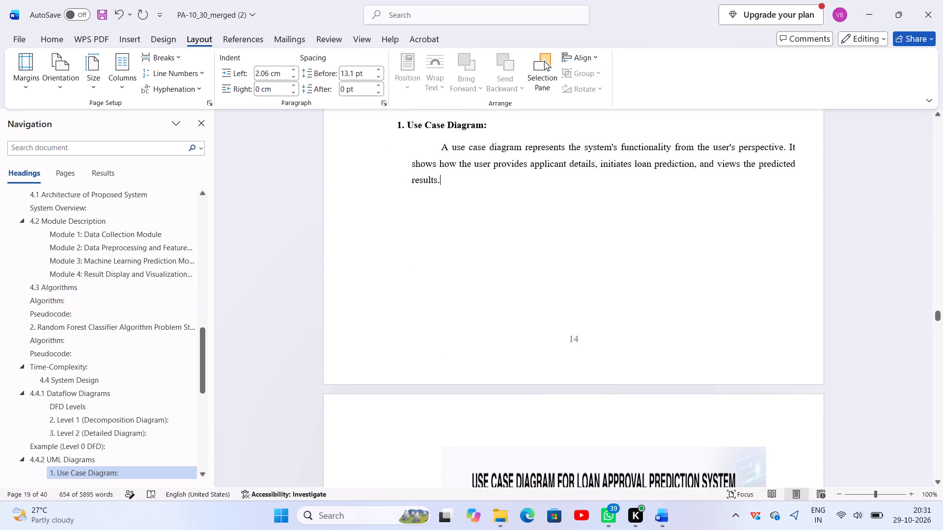
# Examine the alignment and layout from the Level 2 DFD description through the Use Case diagram figure.
pyautogui.scroll(9, 560, 263)
pyautogui.scroll(-4, 560, 263)
pyautogui.scroll(18, 561, 264)
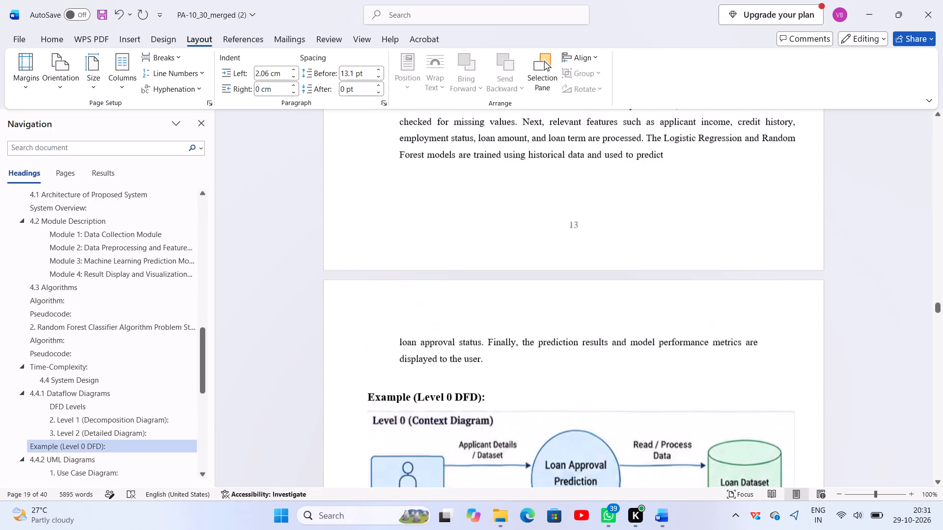
pyautogui.scroll(1, 561, 263)
pyautogui.scroll(-11, 561, 263)
pyautogui.scroll(-20, 560, 262)
pyautogui.scroll(-16, 561, 261)
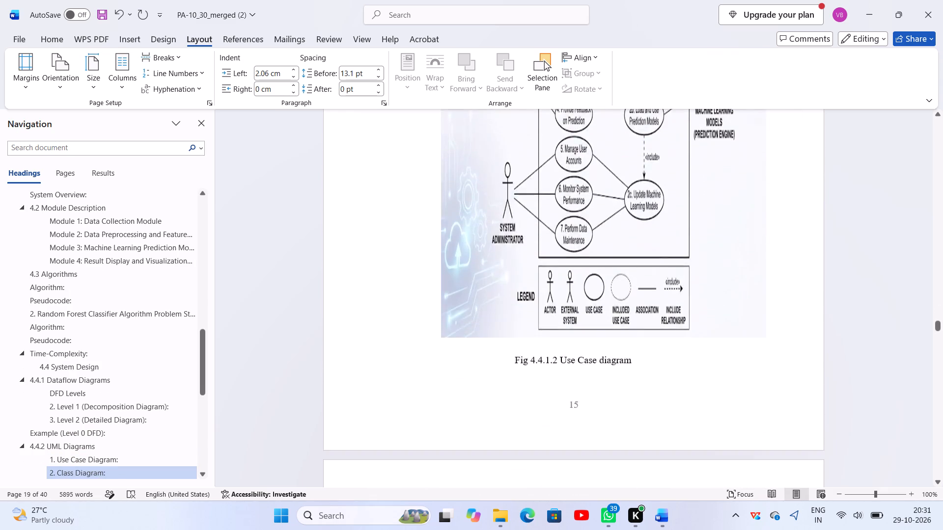
pyautogui.scroll(-11, 562, 260)
pyautogui.scroll(20, 562, 259)
pyautogui.scroll(11, 562, 259)
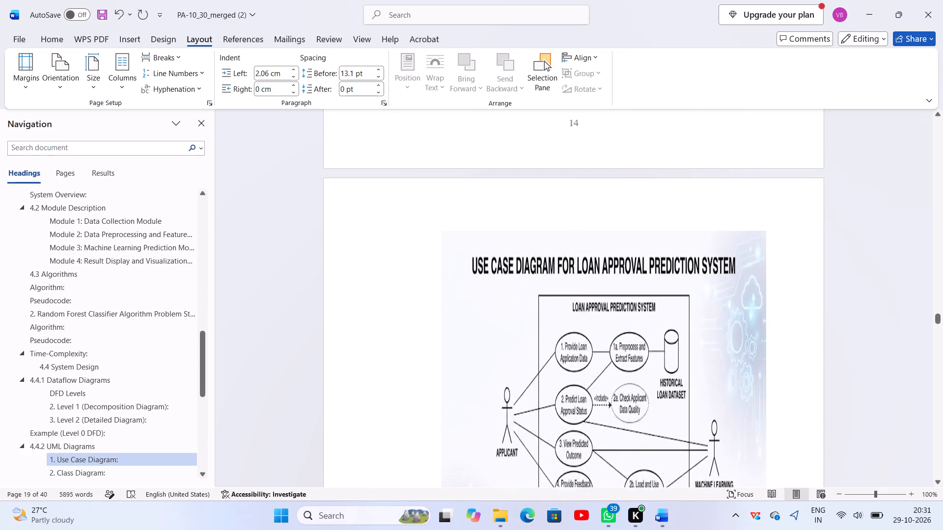
pyautogui.scroll(13, 556, 260)
# Set the right indent to 0 cm from the 2. Class Diagram heading through the 4.4.4 E-R Diagram paragraph.
pyautogui.scroll(-20, 556, 260)
pyautogui.scroll(-18, 556, 260)
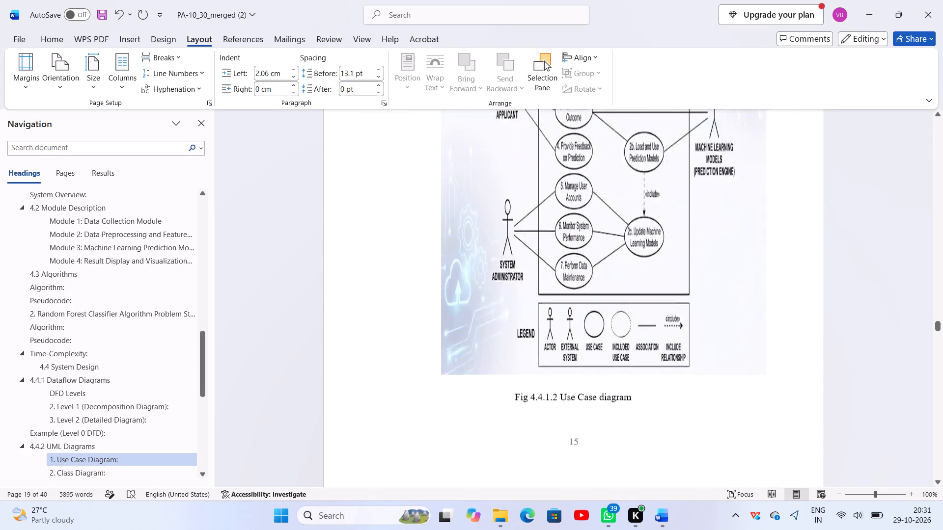
pyautogui.moveTo(418, 282); pyautogui.dragTo(493, 291)
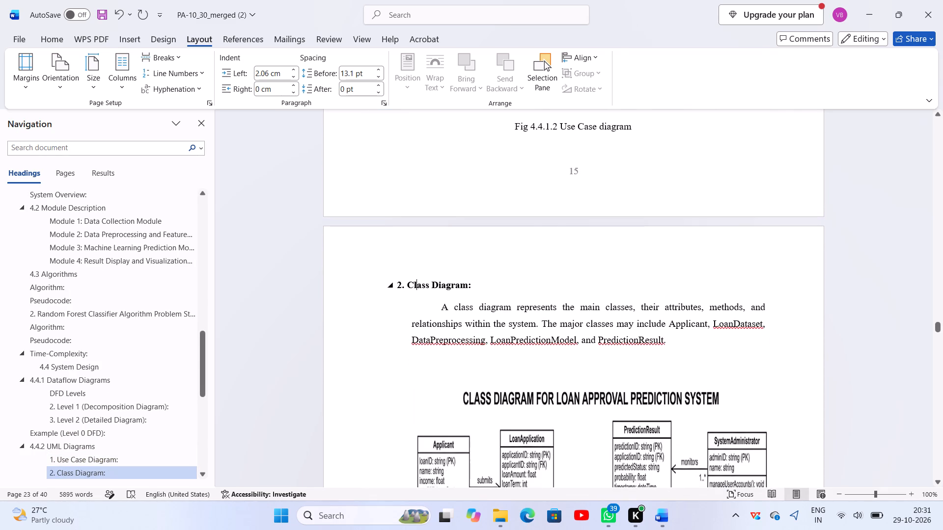
pyautogui.moveTo(493, 291); pyautogui.dragTo(559, 529)
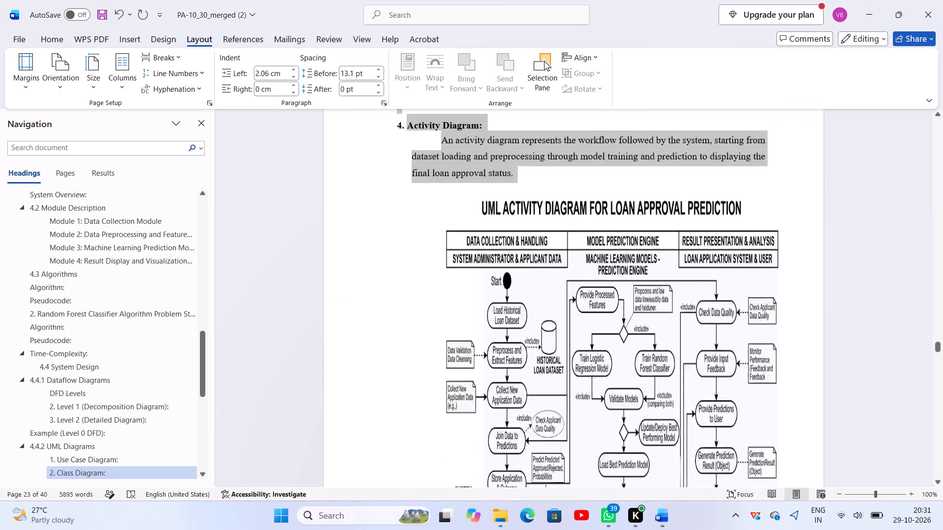
pyautogui.moveTo(559, 529); pyautogui.dragTo(577, 273)
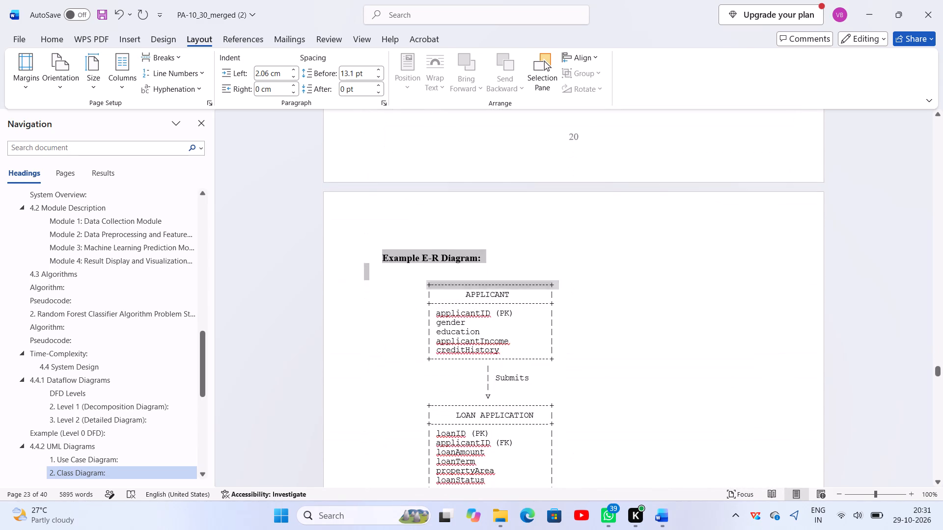
pyautogui.moveTo(577, 273); pyautogui.dragTo(530, 341)
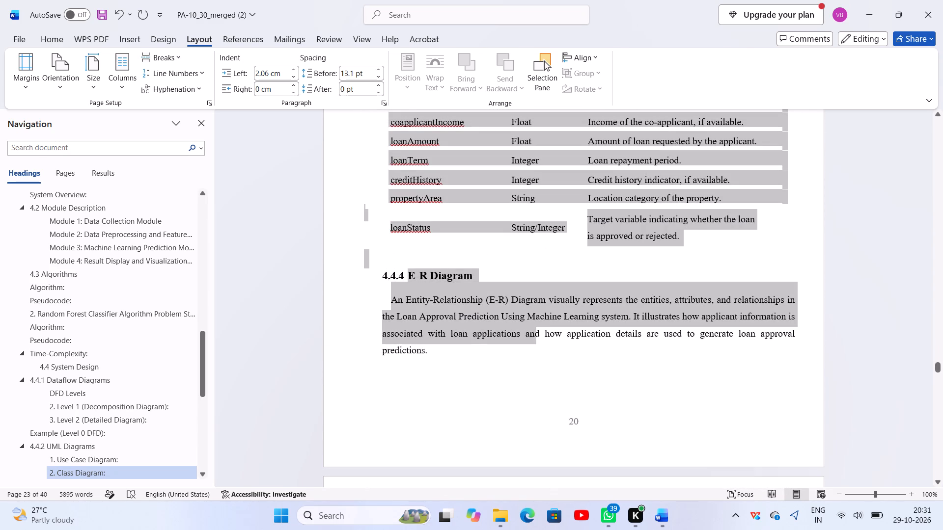
pyautogui.moveTo(530, 341); pyautogui.dragTo(527, 354)
pyautogui.click(277, 87)
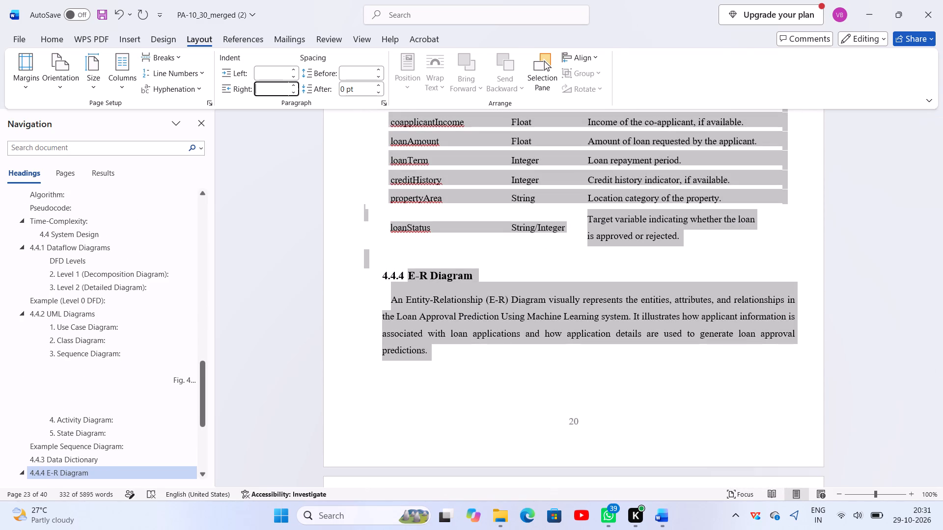
pyautogui.press('0')
pyautogui.press('Return')
pyautogui.click(574, 288)
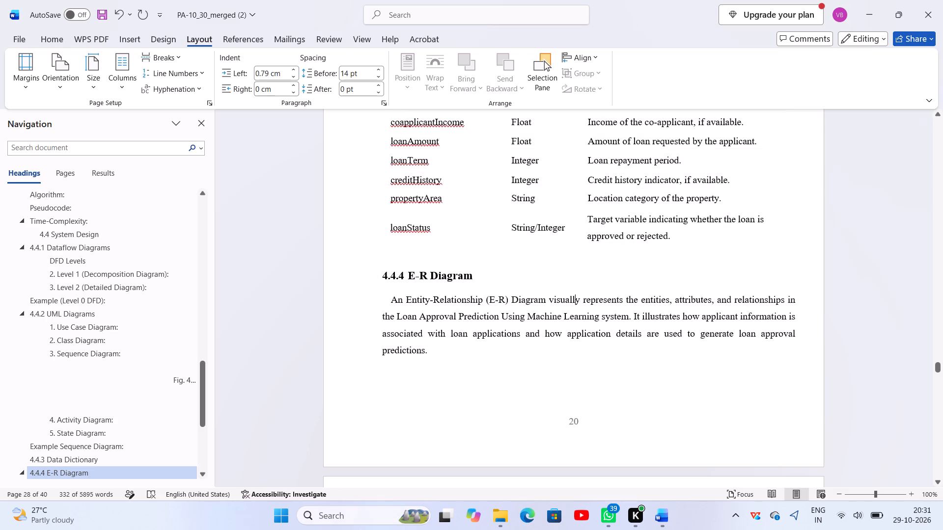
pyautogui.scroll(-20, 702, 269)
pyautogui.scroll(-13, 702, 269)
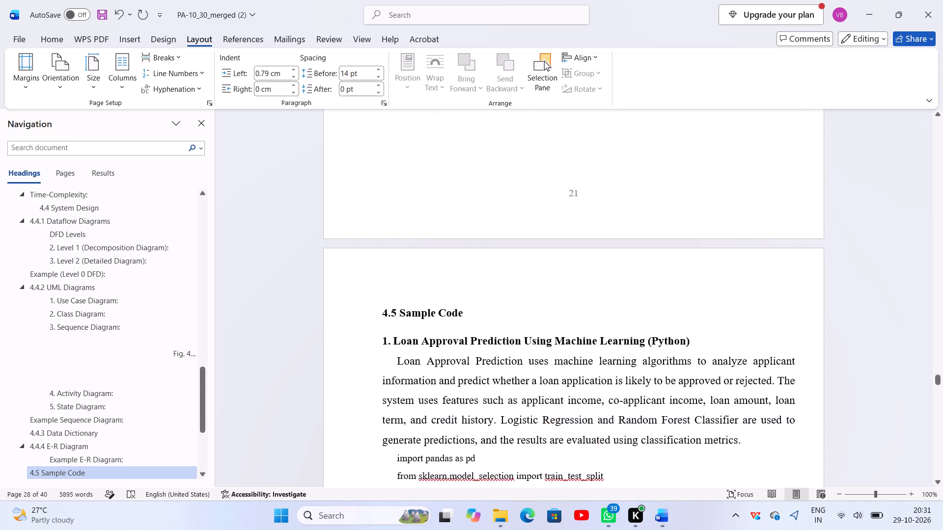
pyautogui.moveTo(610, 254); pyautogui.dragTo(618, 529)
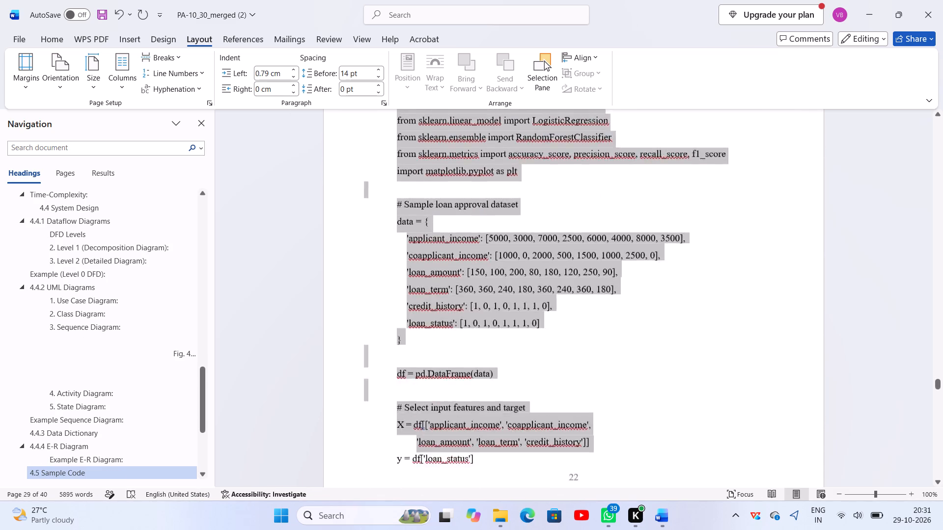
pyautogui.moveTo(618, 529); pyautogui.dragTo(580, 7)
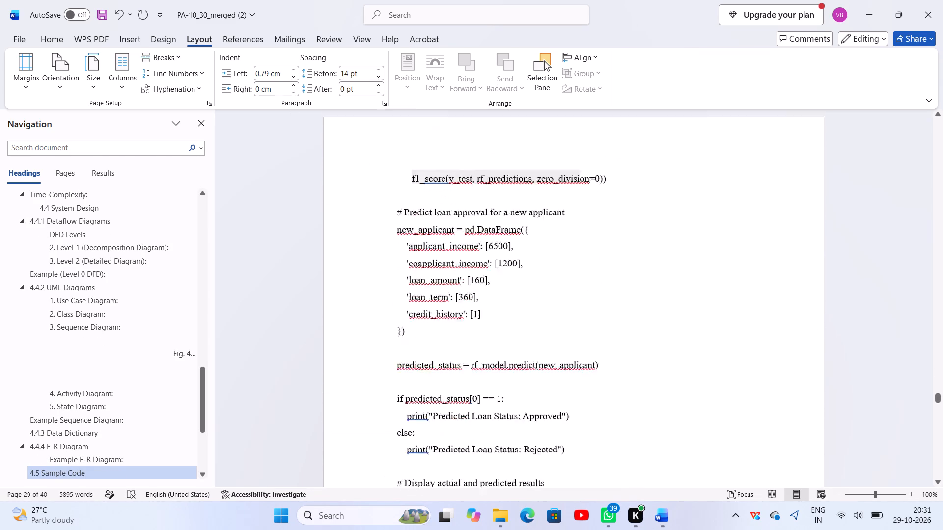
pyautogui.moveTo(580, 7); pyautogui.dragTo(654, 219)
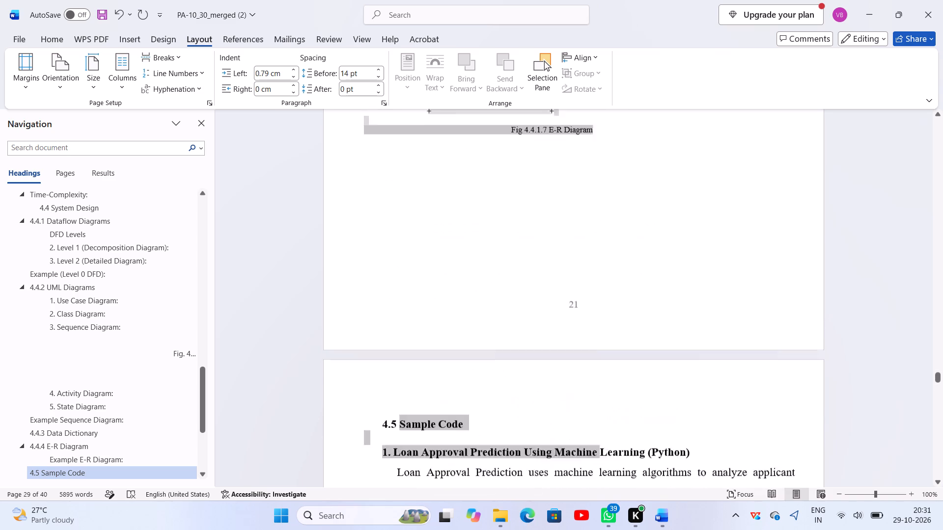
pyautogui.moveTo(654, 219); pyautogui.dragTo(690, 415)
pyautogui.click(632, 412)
# Examine the formatting of the 4.5 Sample Code listing, the Explanation section and the start of Chapter 5.
pyautogui.scroll(-20, 632, 412)
pyautogui.scroll(-10, 632, 412)
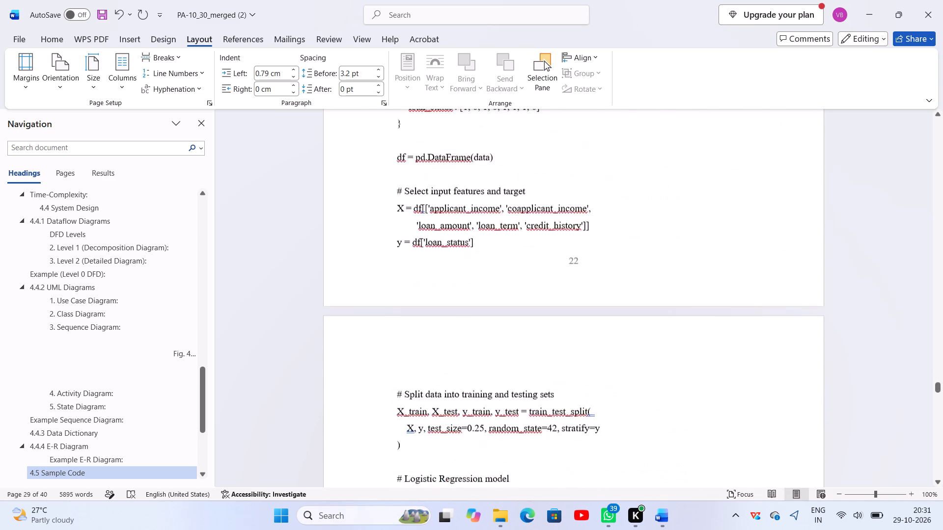
pyautogui.scroll(-20, 639, 372)
pyautogui.scroll(-9, 643, 350)
pyautogui.scroll(-16, 643, 349)
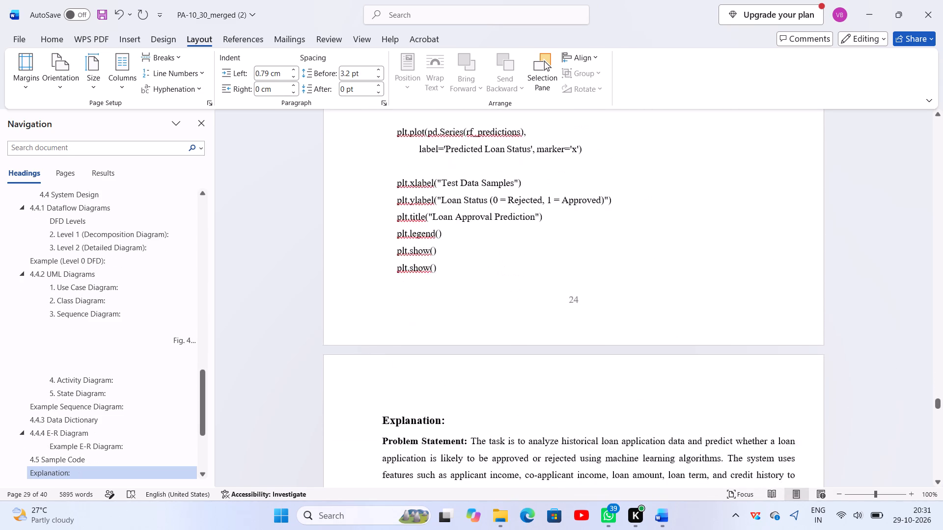
pyautogui.scroll(-13, 638, 350)
pyautogui.scroll(-17, 631, 343)
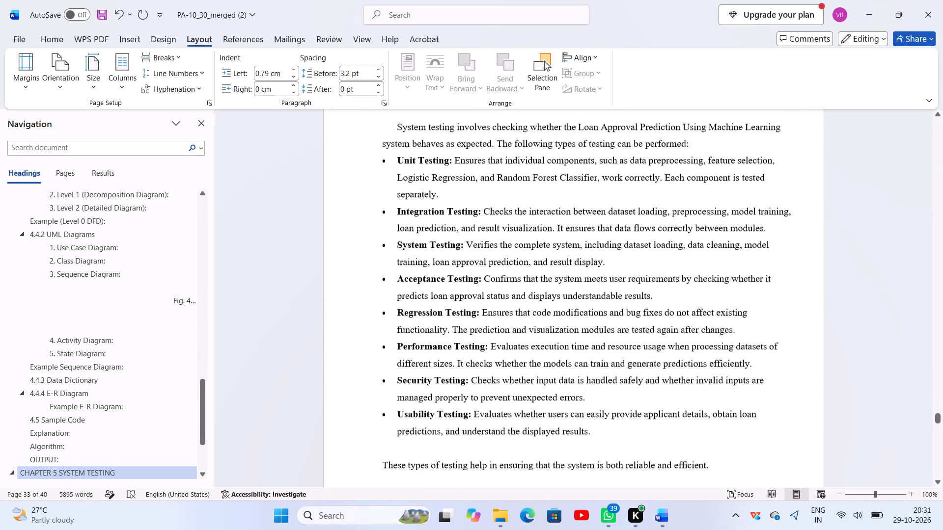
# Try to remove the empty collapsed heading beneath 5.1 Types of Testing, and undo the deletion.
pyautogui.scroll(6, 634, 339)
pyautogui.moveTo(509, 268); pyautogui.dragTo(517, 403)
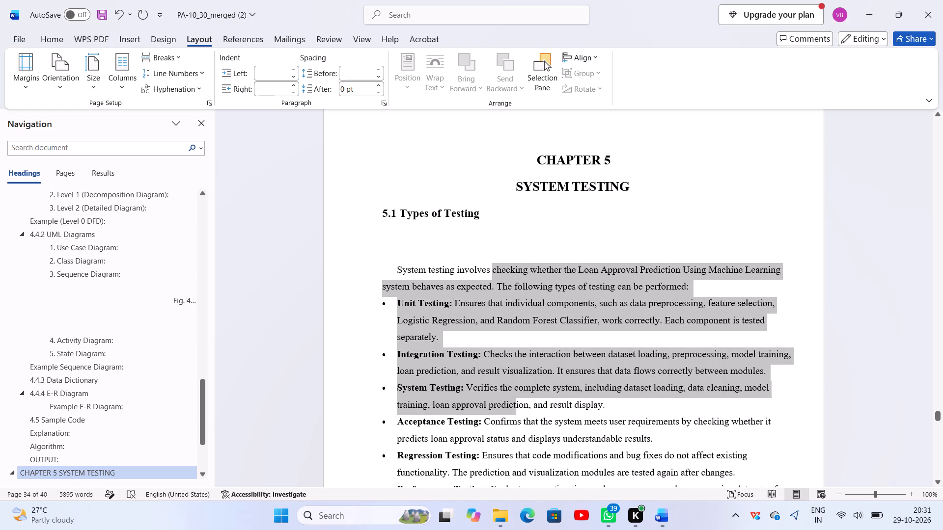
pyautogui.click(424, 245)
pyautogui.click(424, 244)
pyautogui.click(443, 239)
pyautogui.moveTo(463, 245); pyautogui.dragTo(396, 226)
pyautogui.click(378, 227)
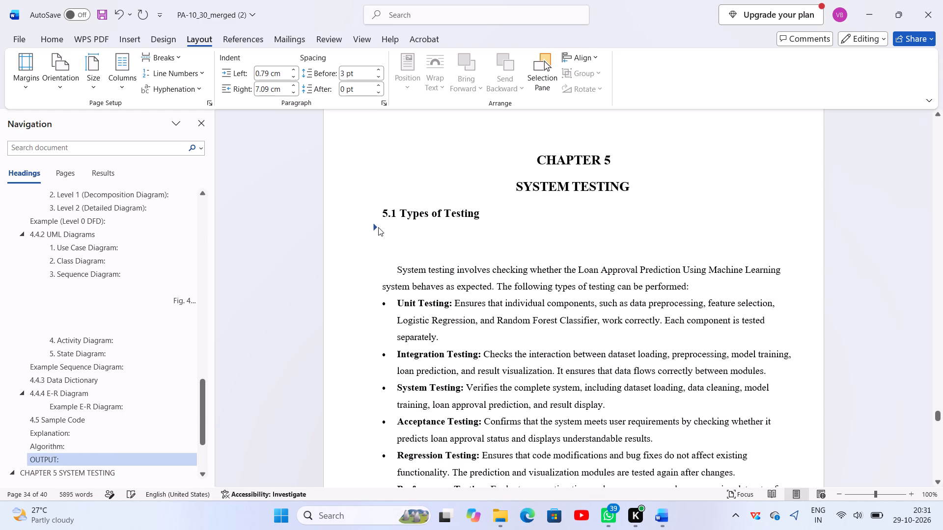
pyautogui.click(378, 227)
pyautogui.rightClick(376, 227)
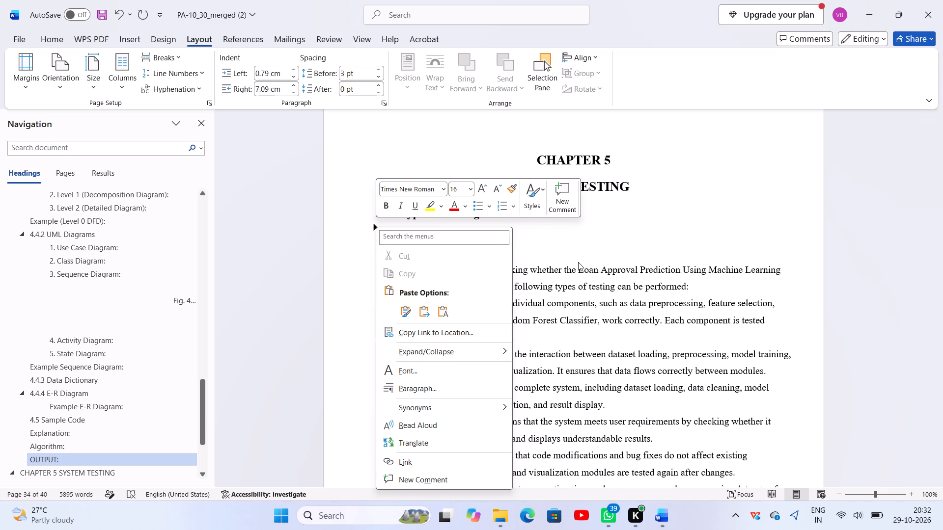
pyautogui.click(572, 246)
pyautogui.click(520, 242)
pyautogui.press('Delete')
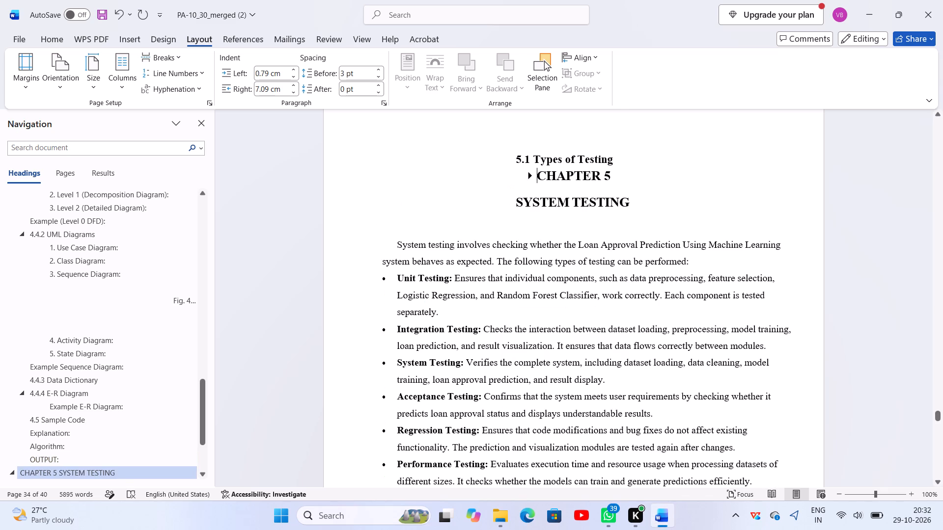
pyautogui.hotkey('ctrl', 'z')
# Try to delete the empty lines between the 5.1 Types of Testing heading and its introductory paragraph.
pyautogui.click(438, 246)
pyautogui.doubleClick(437, 248)
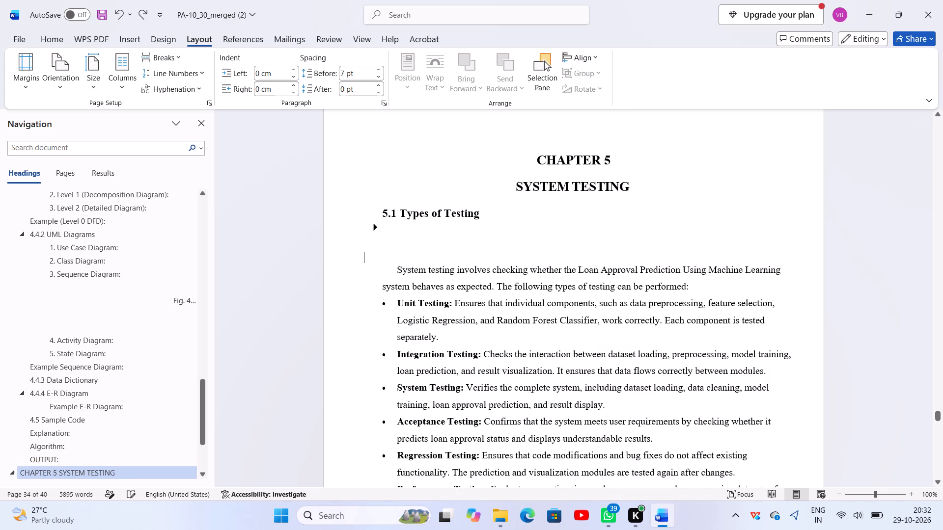
pyautogui.click(398, 250)
pyautogui.press('BackSpace')
pyautogui.press('BackSpace')
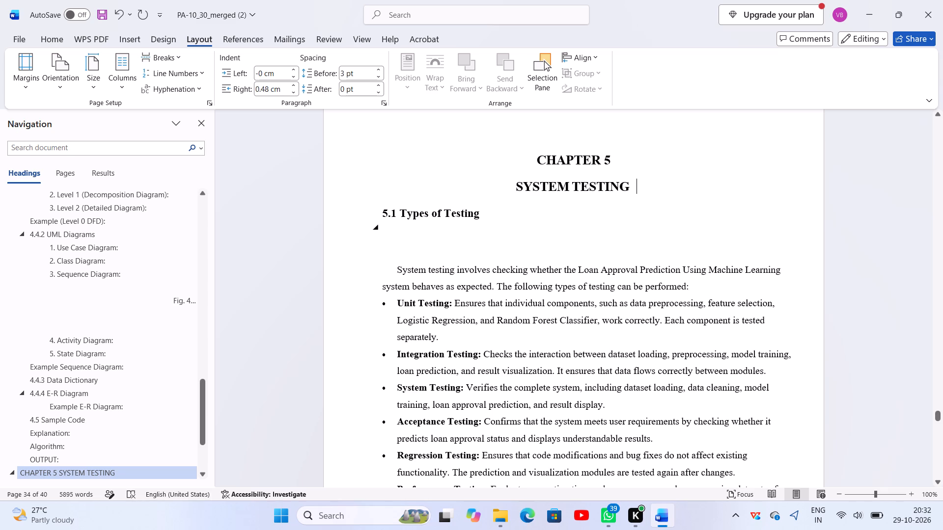
# Justify the 5.1 Types of Testing text from the introductory paragraph through the closing sentence after the bullets.
pyautogui.scroll(-7, 598, 240)
pyautogui.scroll(5, 590, 260)
pyautogui.moveTo(552, 208); pyautogui.dragTo(563, 431)
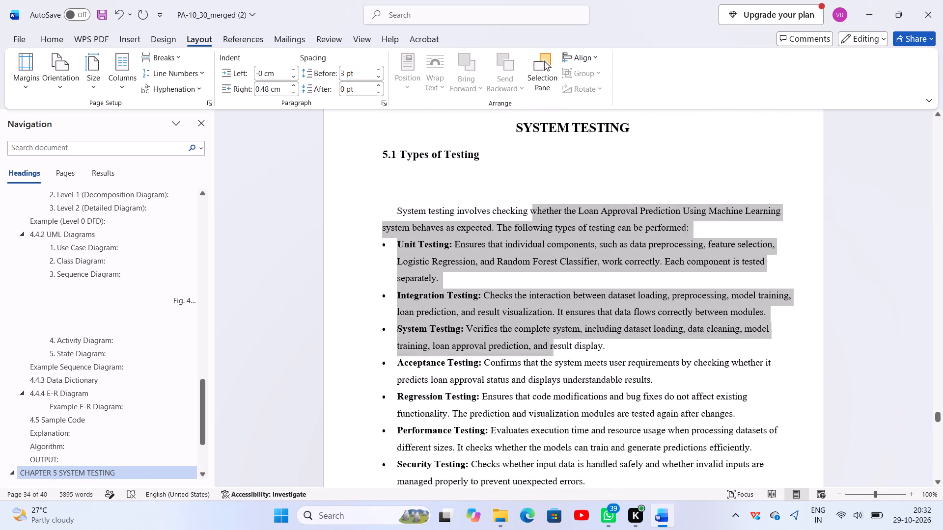
pyautogui.moveTo(563, 431); pyautogui.dragTo(571, 269)
pyautogui.hotkey('ctrl', 'j')
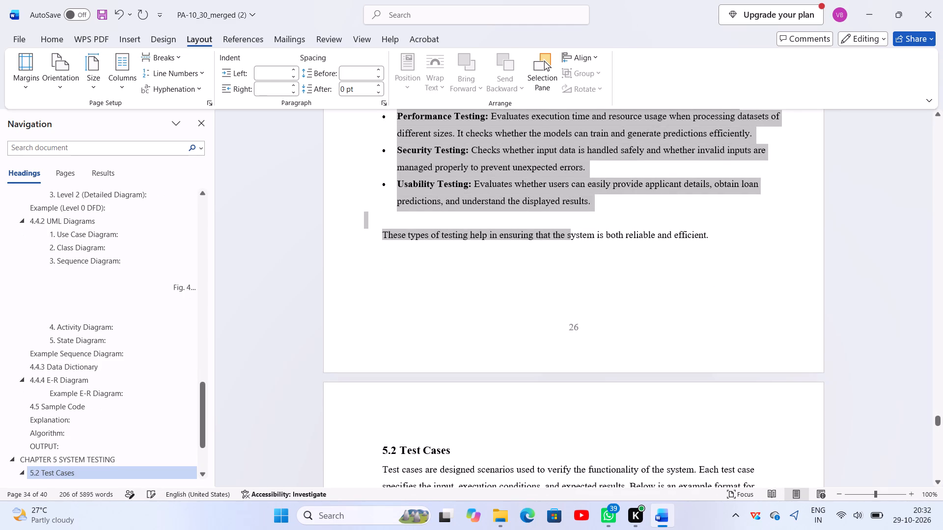
# Set the right indent of the selected 5.1 Types of Testing paragraphs and bullets to 0 cm.
pyautogui.scroll(10, 644, 262)
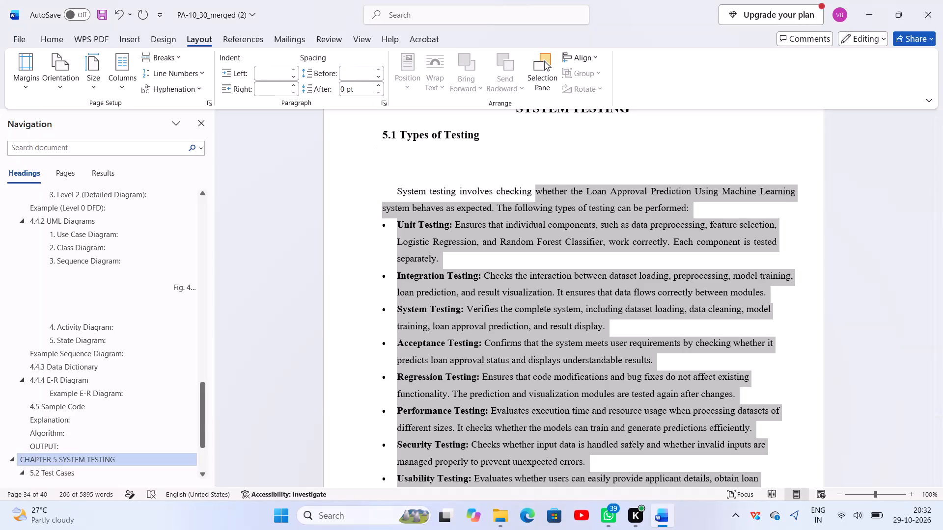
pyautogui.click(264, 86)
pyautogui.press('0')
pyautogui.press('Return')
pyautogui.scroll(-6, 568, 237)
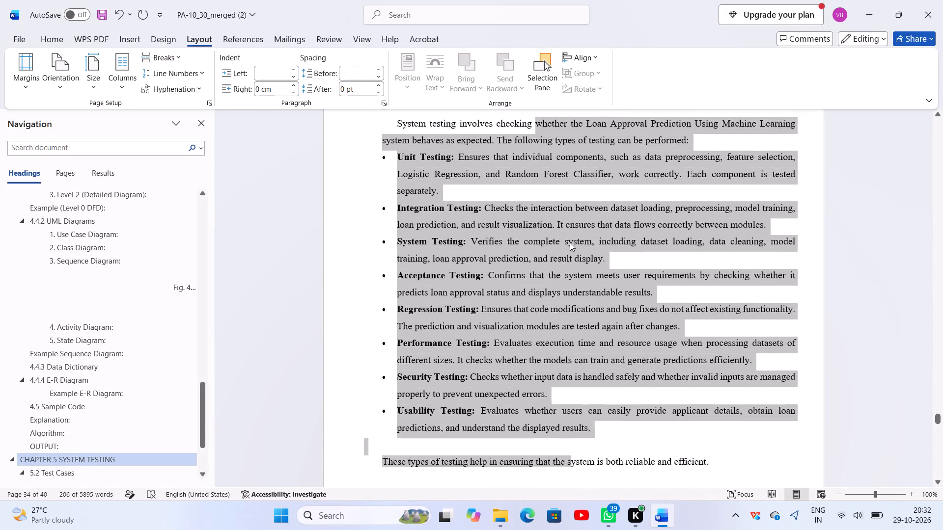
pyautogui.scroll(-2, 570, 242)
pyautogui.click(572, 241)
# Examine the formatting from 5.2 Test Cases through Chapters 6 and 7 to the end of the References.
pyautogui.scroll(-9, 575, 240)
pyautogui.scroll(-19, 579, 238)
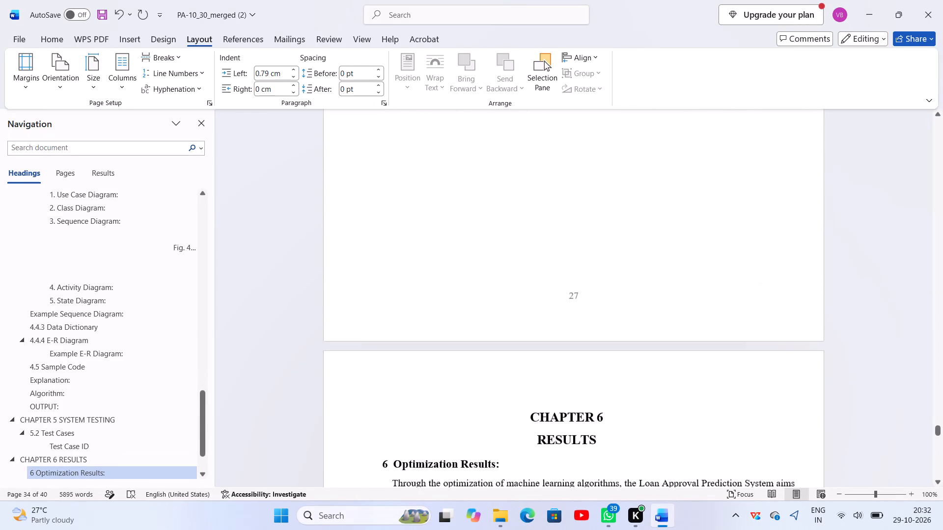
pyautogui.scroll(-18, 579, 235)
pyautogui.scroll(-11, 579, 233)
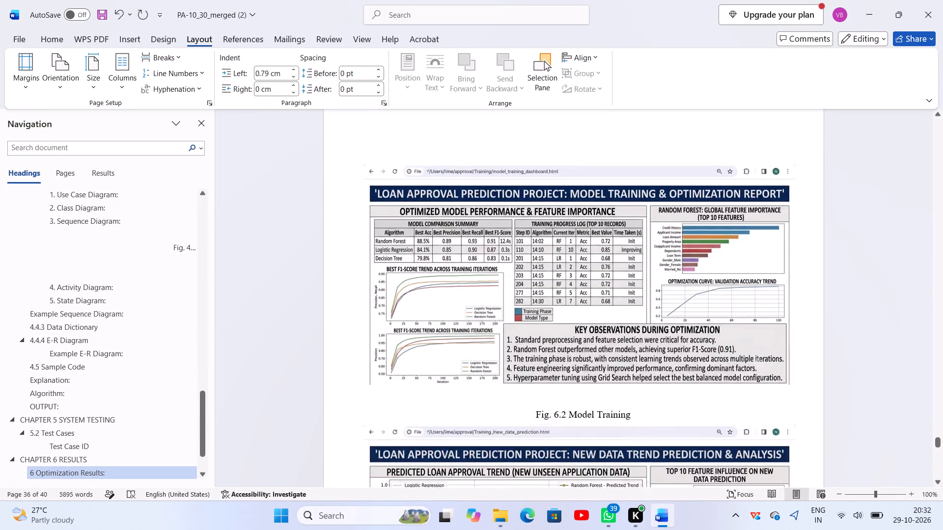
pyautogui.scroll(-20, 579, 232)
pyautogui.scroll(-20, 581, 230)
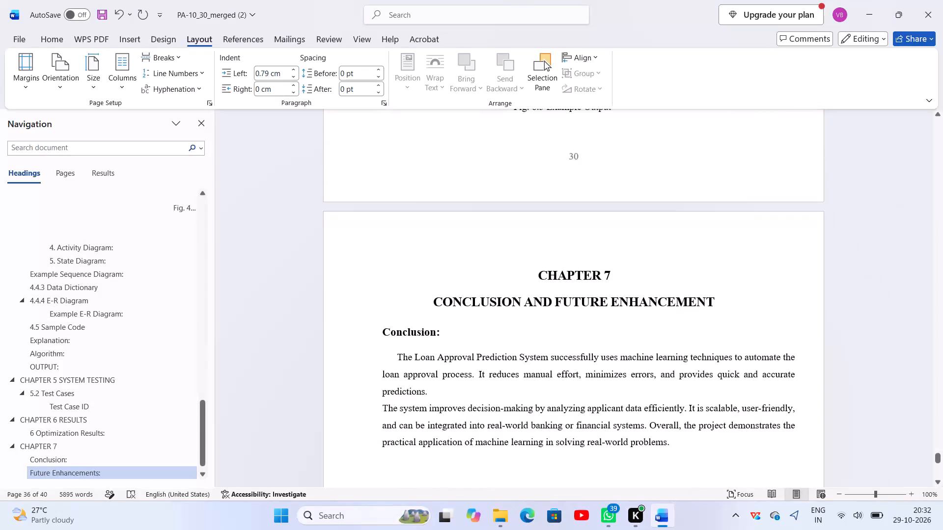
pyautogui.scroll(-16, 581, 229)
pyautogui.scroll(-11, 582, 229)
pyautogui.scroll(-10, 582, 229)
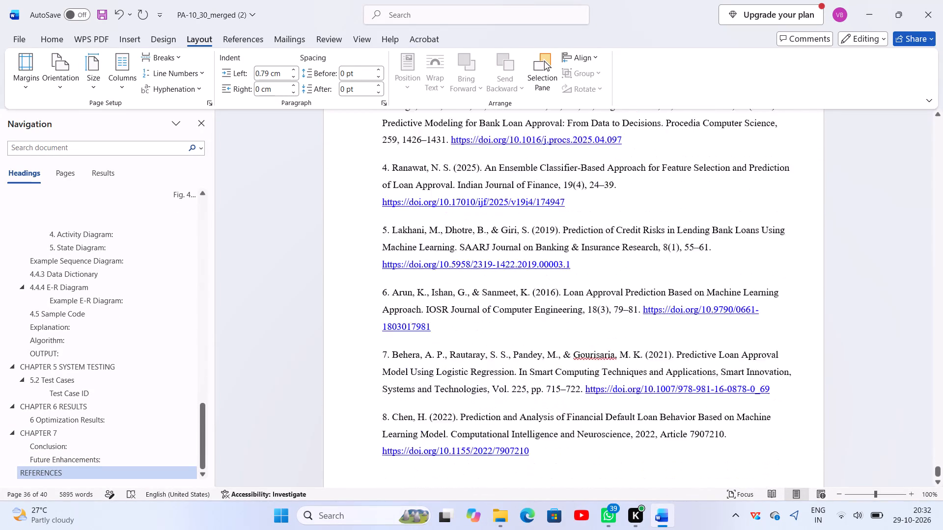
pyautogui.scroll(-10, 582, 229)
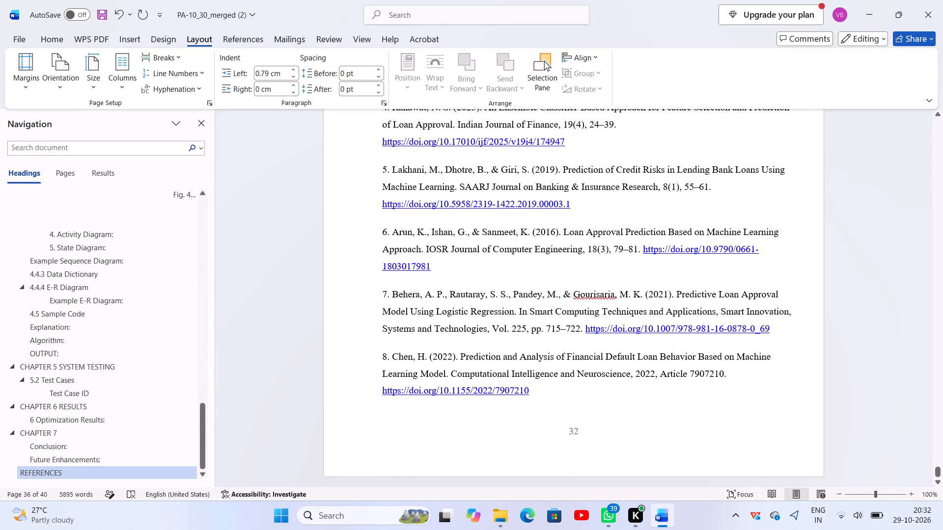
# Set the right indent of all the entries in the REFERENCES list to 0.
pyautogui.scroll(-6, 557, 369)
pyautogui.moveTo(543, 392); pyautogui.dragTo(518, 214)
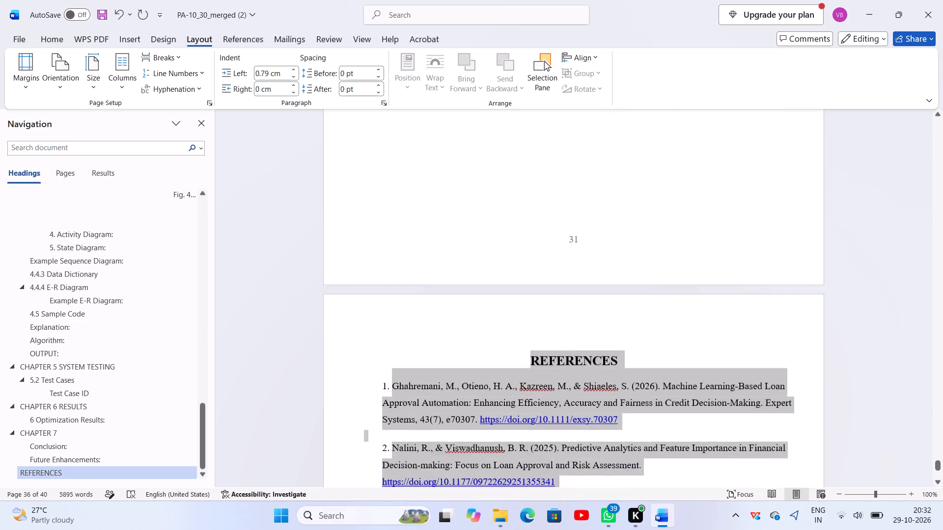
pyautogui.moveTo(518, 214); pyautogui.dragTo(550, 366)
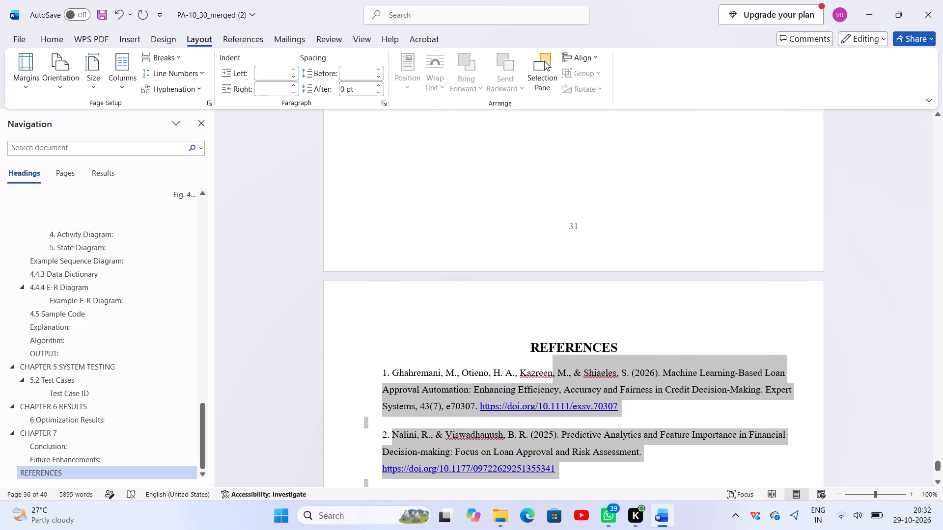
pyautogui.click(271, 90)
pyautogui.press('0')
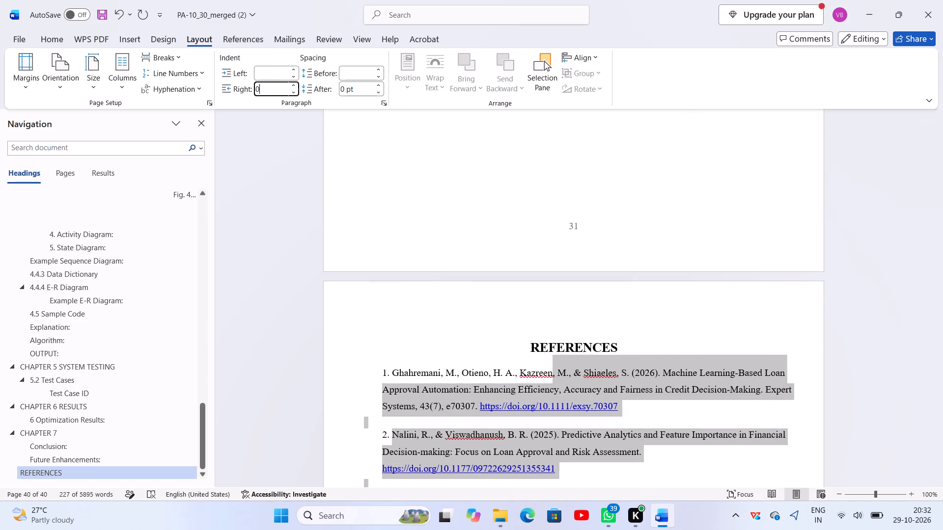
# Apply the 0 cm right indent to the selected REFERENCES entries and justify their text.
pyautogui.press('Return')
pyautogui.scroll(1, 271, 93)
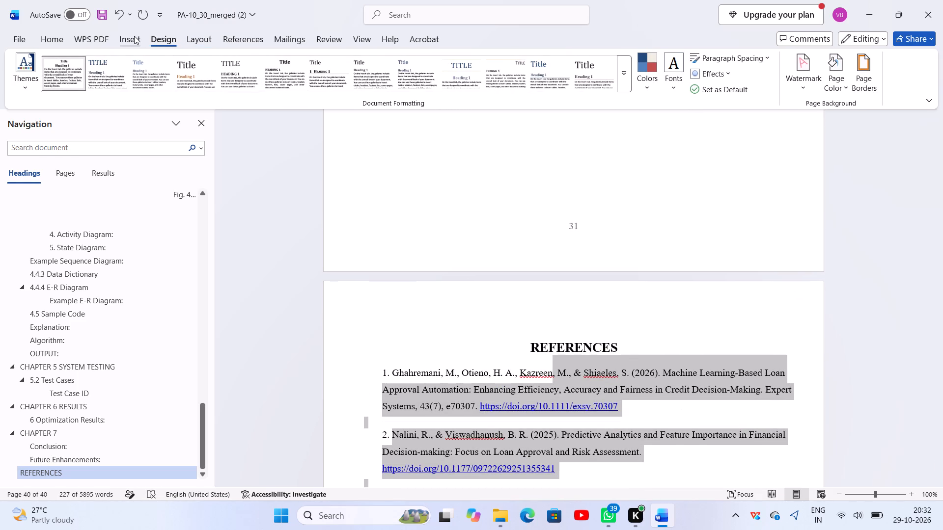
pyautogui.click(134, 36)
pyautogui.click(152, 34)
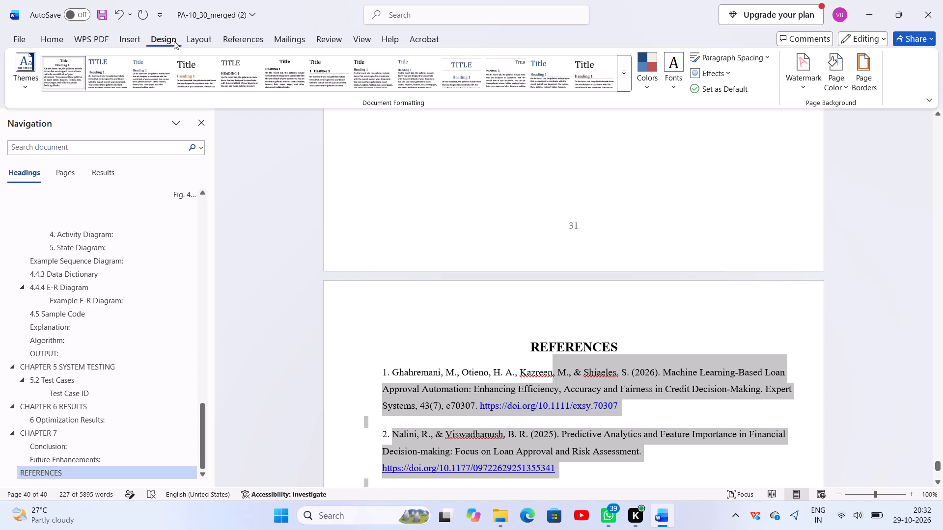
pyautogui.click(190, 37)
pyautogui.scroll(-6, 578, 344)
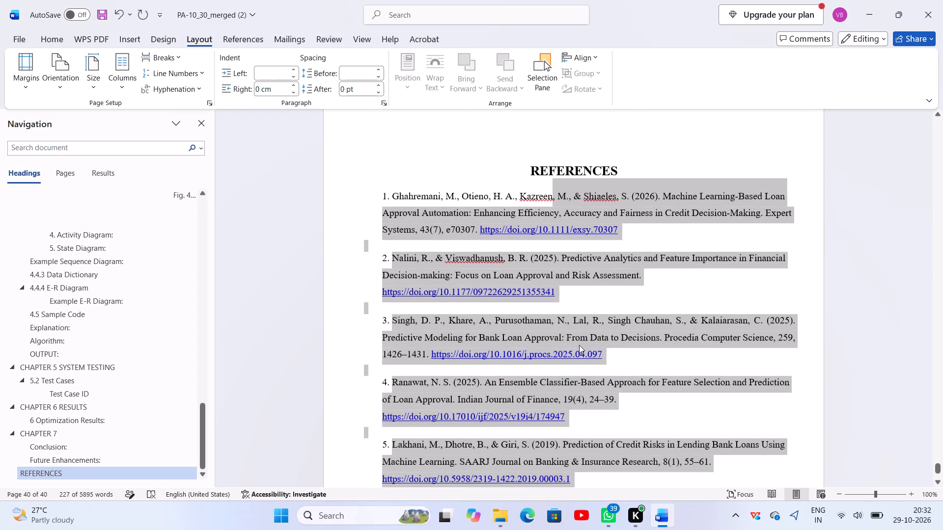
pyautogui.hotkey('ctrl', 'j')
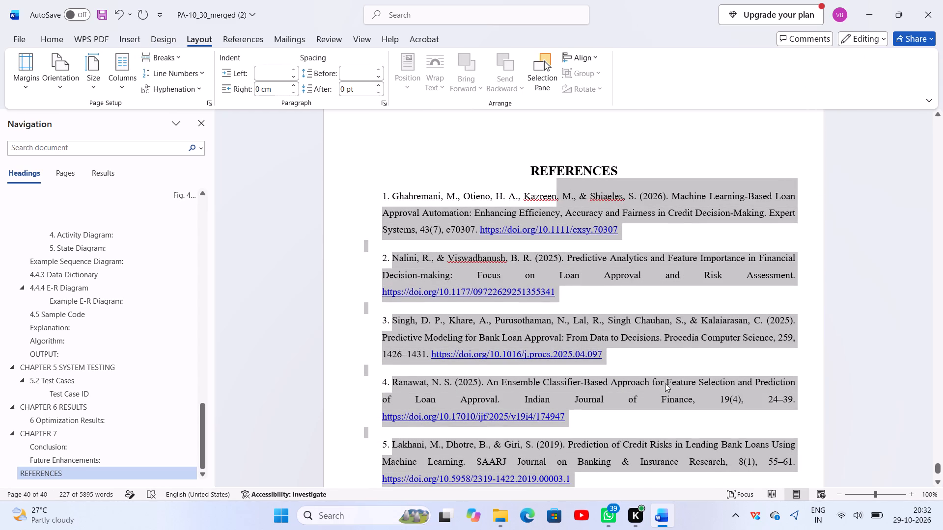
pyautogui.click(664, 324)
pyautogui.scroll(-16, 664, 324)
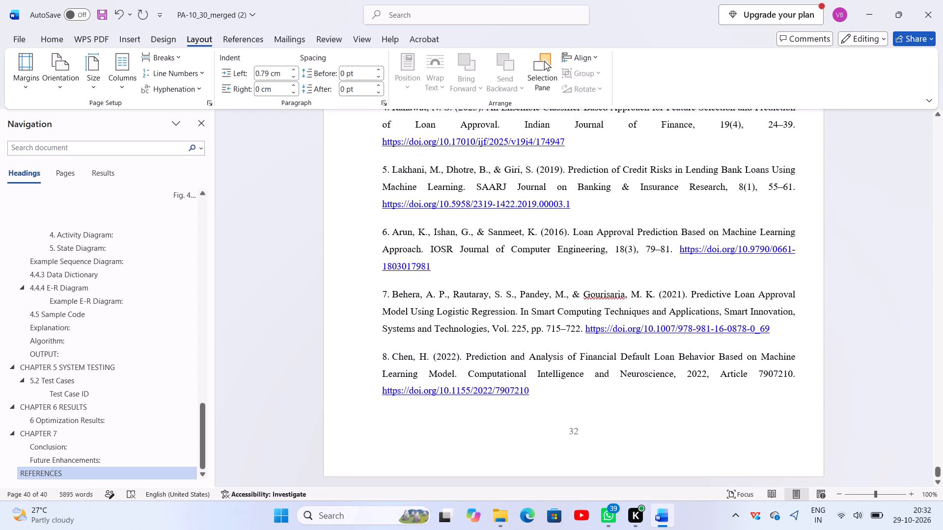
pyautogui.scroll(-8, 610, 407)
# Save a copy of the document as a Word document named PA 30 in the Downloads folder.
pyautogui.click(28, 42)
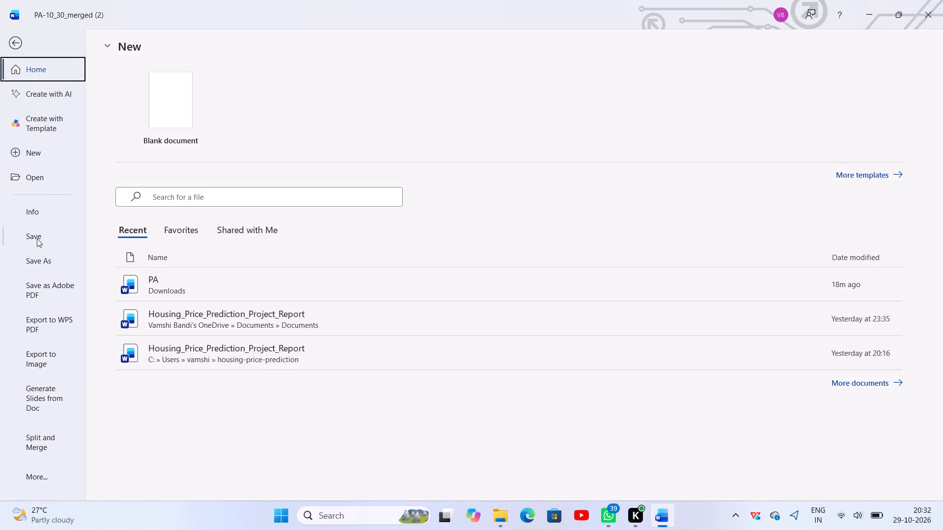
pyautogui.click(46, 262)
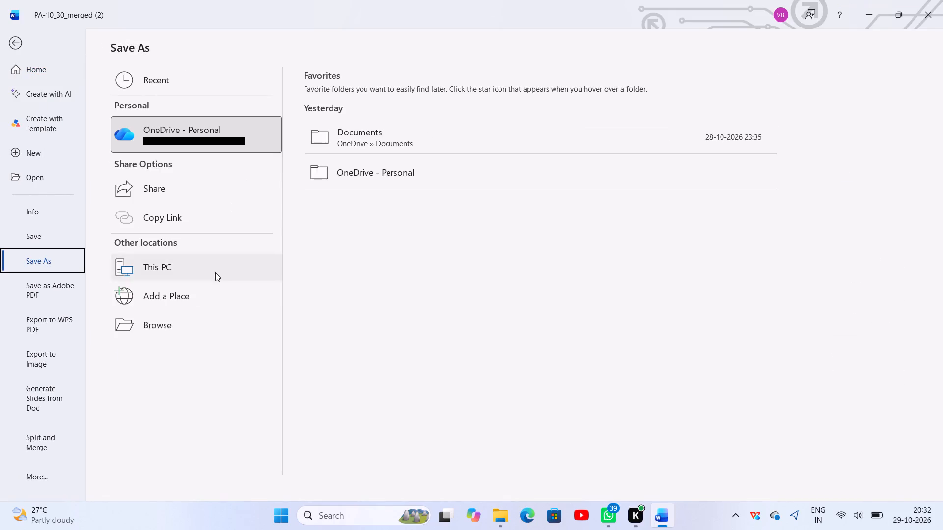
pyautogui.click(215, 272)
pyautogui.doubleClick(397, 147)
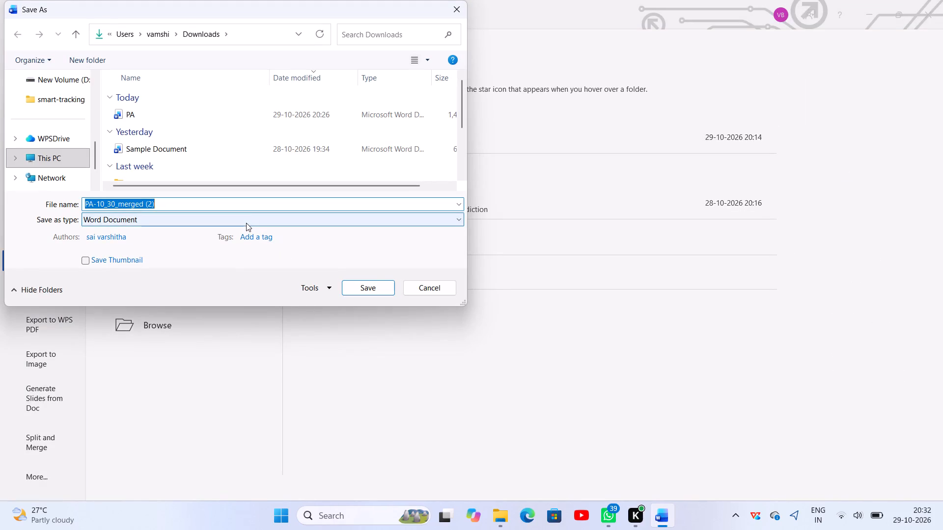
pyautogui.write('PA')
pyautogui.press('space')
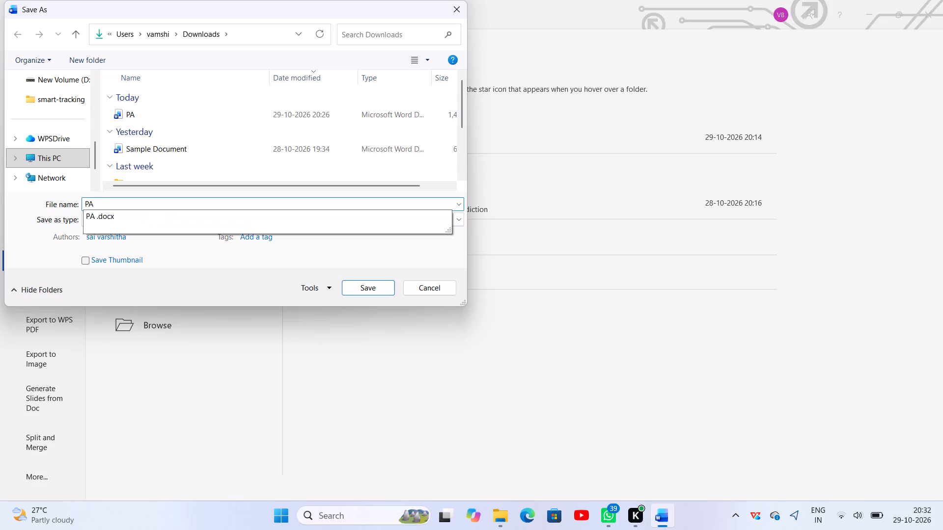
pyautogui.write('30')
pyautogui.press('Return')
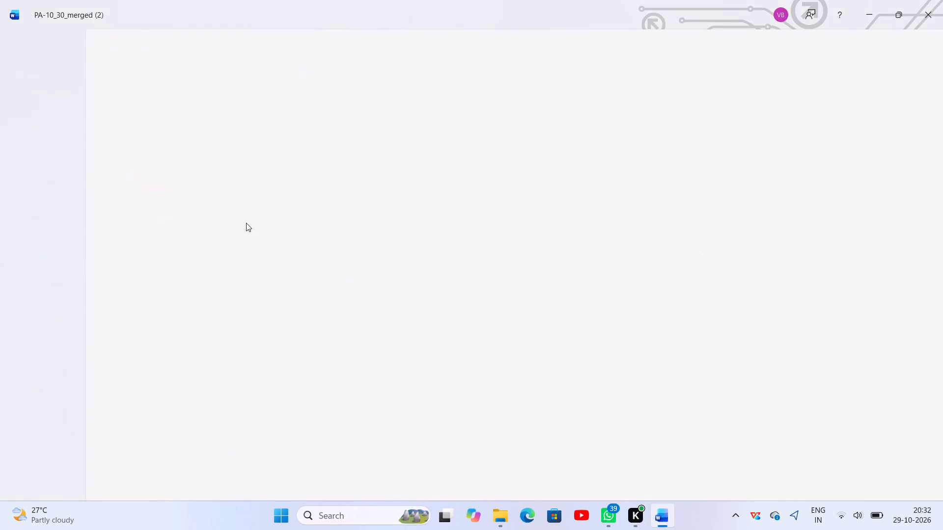
# Examine the document's formatting backwards from the REFERENCES page through the Chapter 6 result figures.
pyautogui.scroll(11, 538, 219)
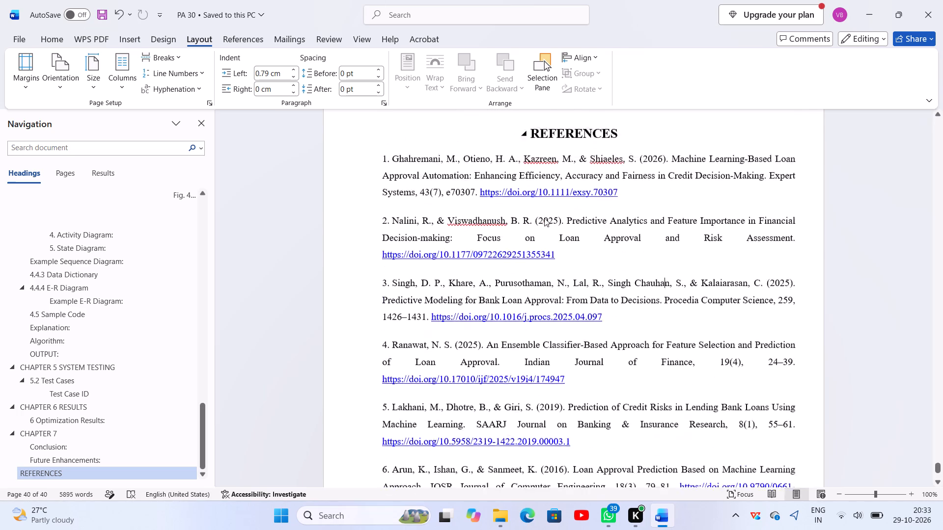
pyautogui.scroll(20, 544, 218)
pyautogui.scroll(20, 544, 218)
pyautogui.scroll(9, 544, 218)
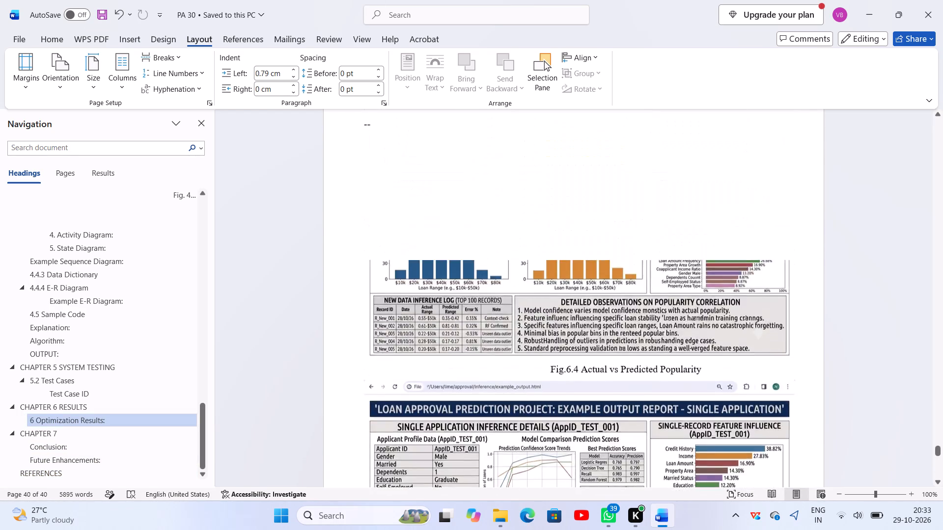
pyautogui.scroll(20, 591, 221)
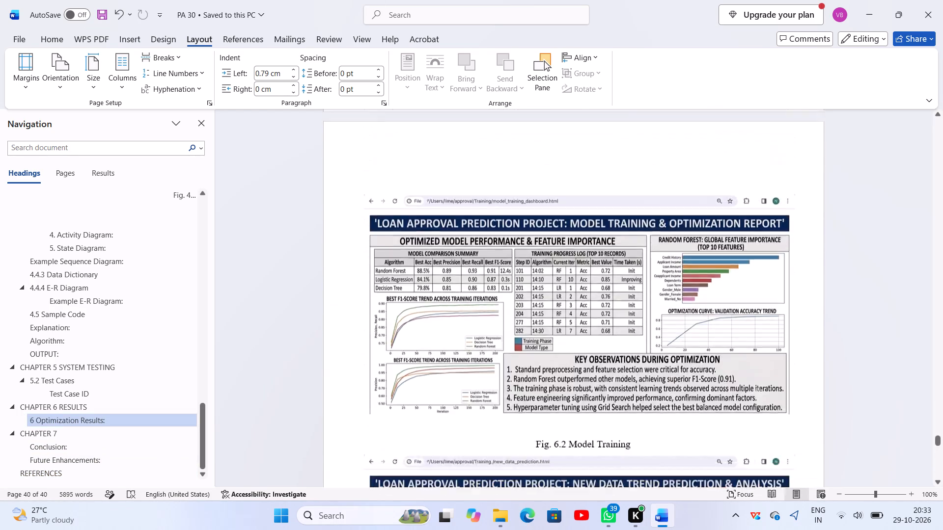